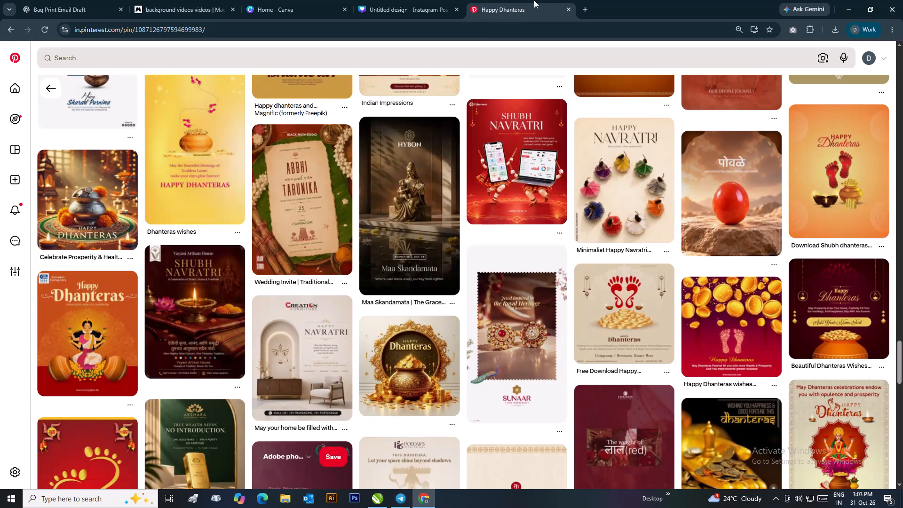
Close the Happy Dhanteras Pinterest page and switch to CorelDRAW.
left_click(567, 8)
left_click(377, 492)
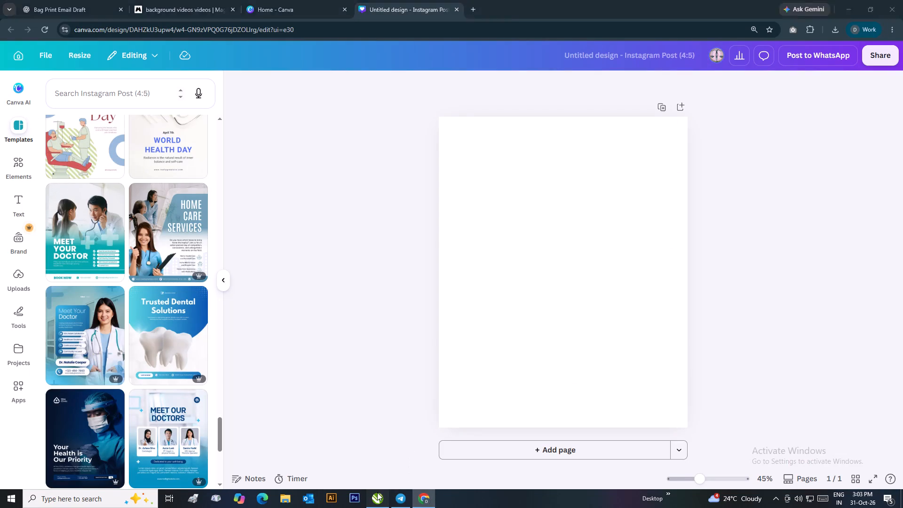
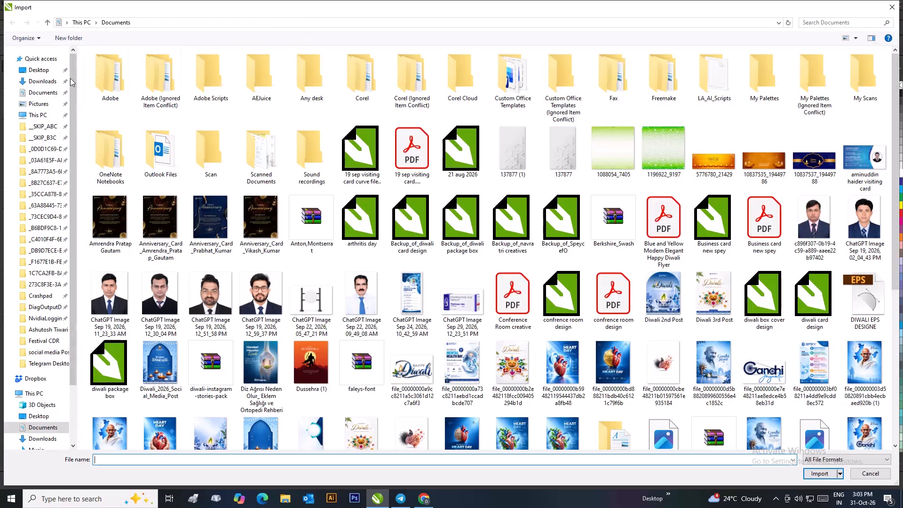
left_click(55, 59)
left_click(142, 216)
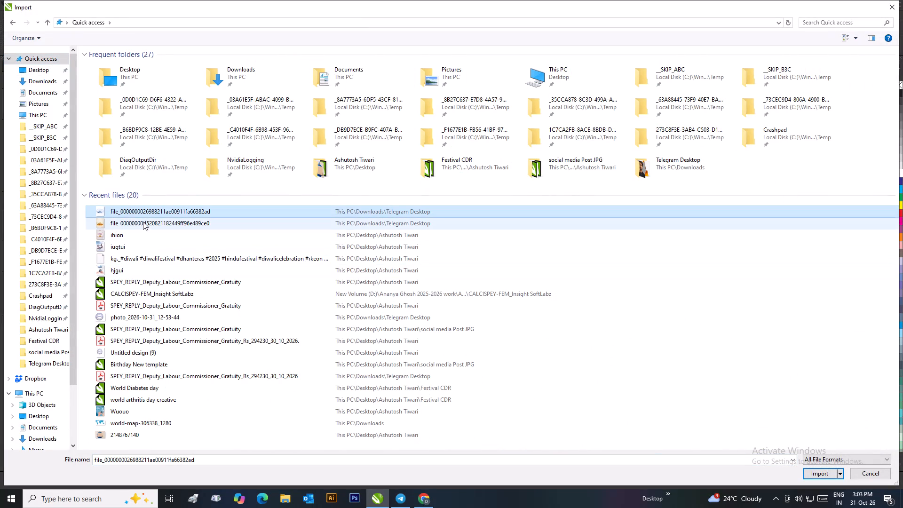
left_click(143, 224, "shift")
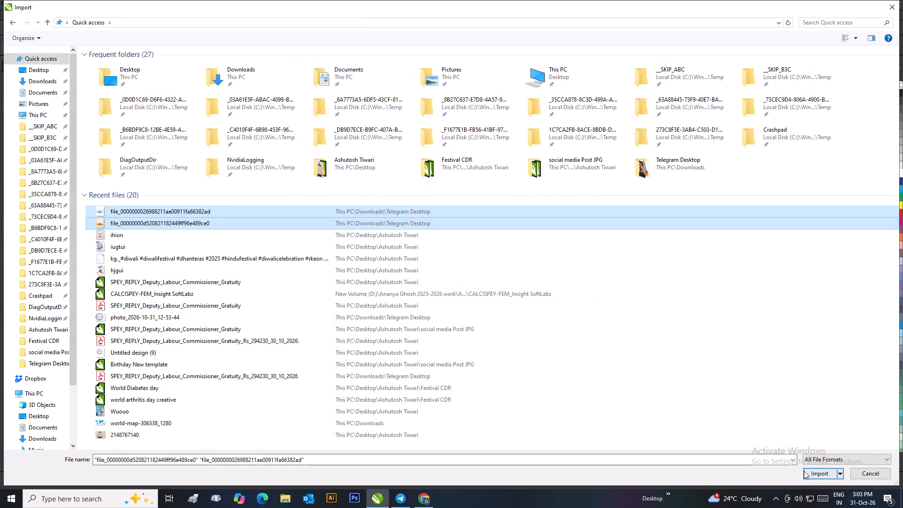
left_click(804, 471)
left_click(579, 256)
scroll(548, 218, "down", 3)
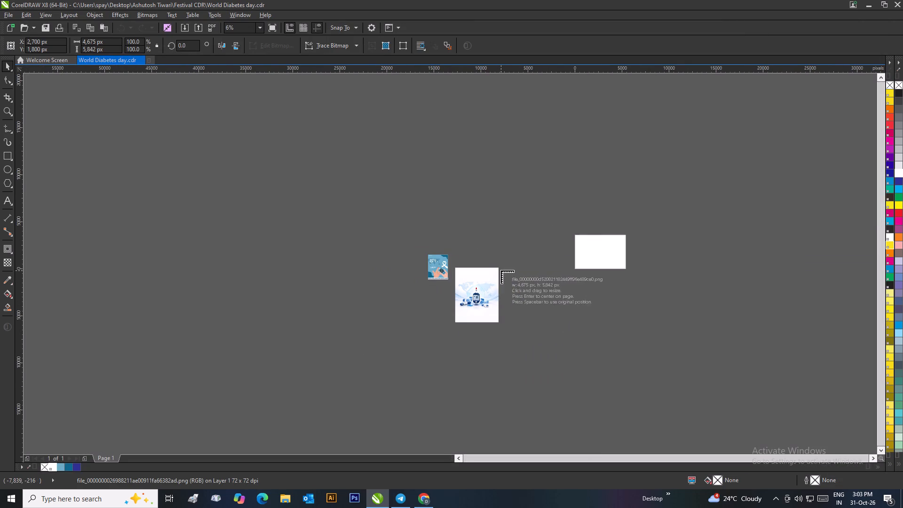
Place the imported gold-pot image beside the glucometer image and align the tops of the two images.
left_click(501, 270)
scroll(508, 285, "up", 1)
left_click_drag(444, 253, 443, 247)
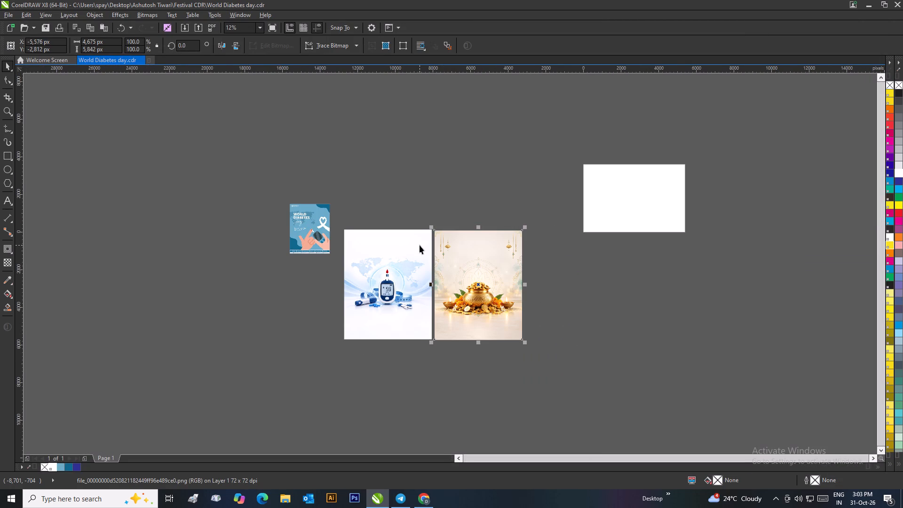
left_click(420, 245, "shift")
key("t")
left_click(395, 189)
Duplicate the World Diabetes Day poster and place the copy above the glucometer image.
left_click_drag(333, 198, 271, 271)
left_click_drag(310, 228, 373, 192)
right_click(373, 192)
right_click(373, 191)
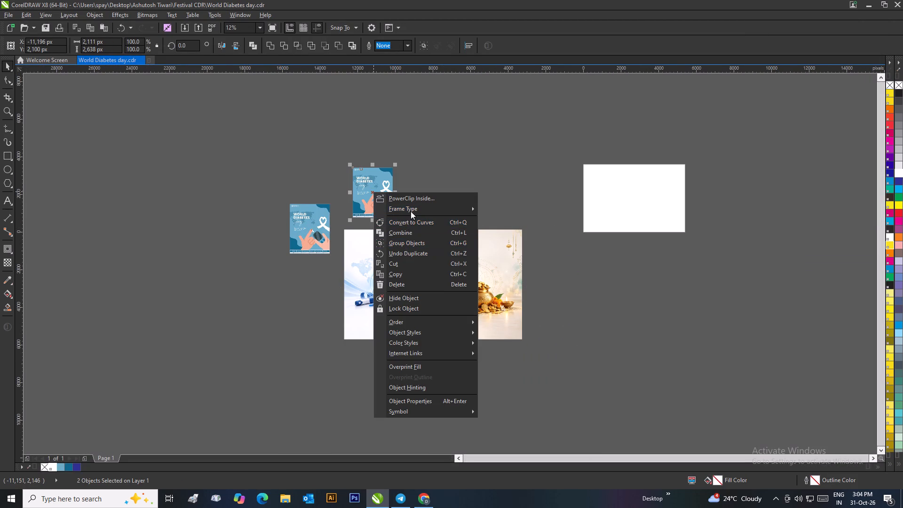
double_click(422, 164)
Edit the duplicate poster's PowerClip, delete the main artwork inside it while keeping the logo and footer, and finish editing.
left_click(367, 185)
right_click(367, 185)
left_click(409, 225)
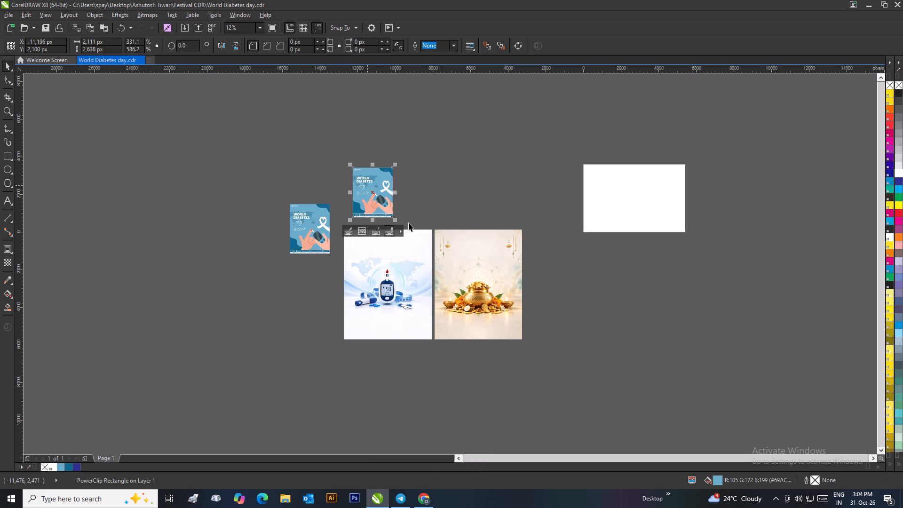
left_click(375, 199)
key("Delete")
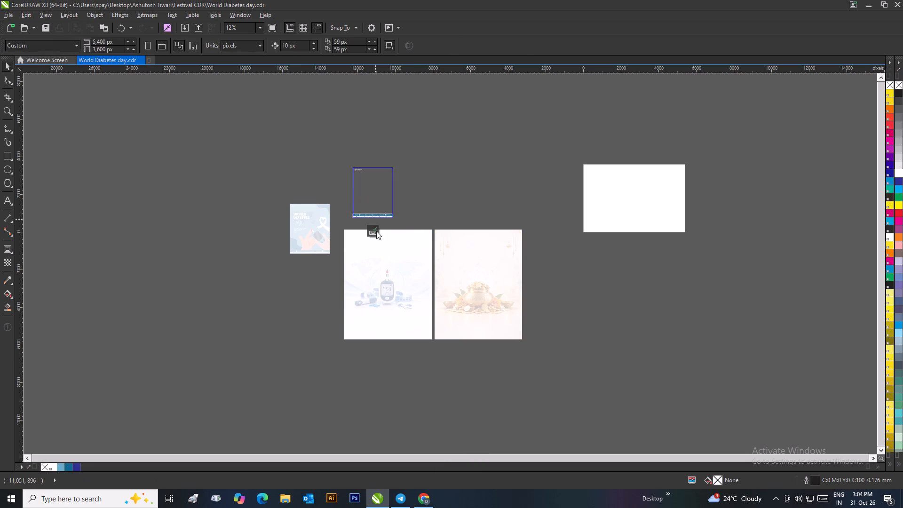
left_click(373, 226)
PowerClip the glucometer image inside the emptied duplicate poster frame.
right_click(391, 279)
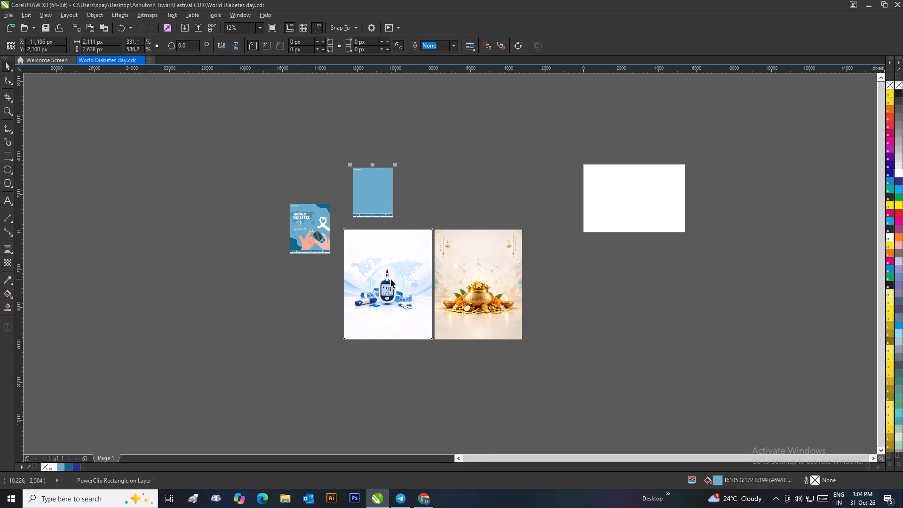
left_click(430, 14)
left_click(380, 190)
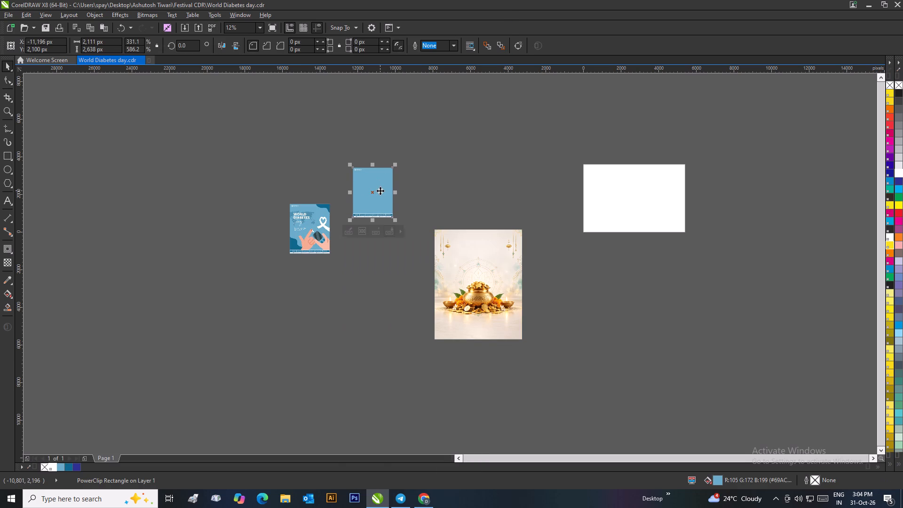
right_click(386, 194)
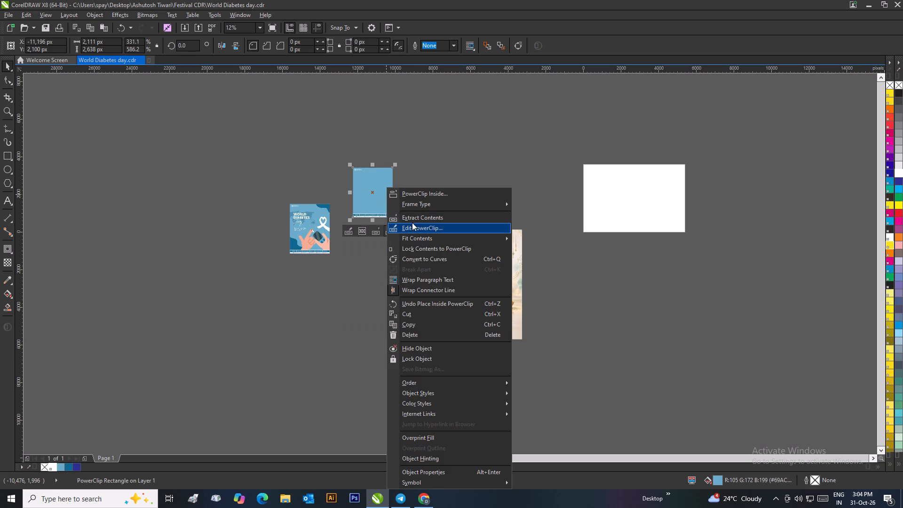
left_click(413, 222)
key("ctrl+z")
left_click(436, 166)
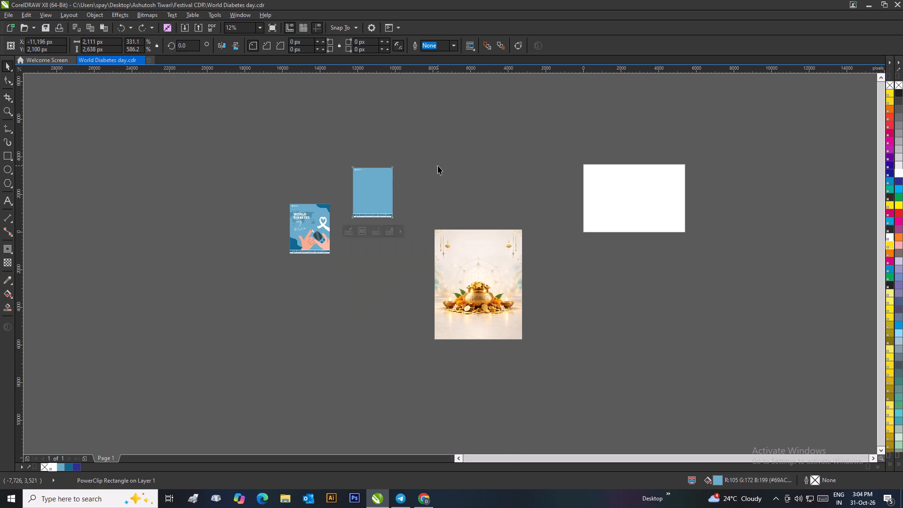
Open the duplicate poster's PowerClip contents for editing and move the glucometer image up over the frame.
right_click(371, 211)
left_click(394, 229)
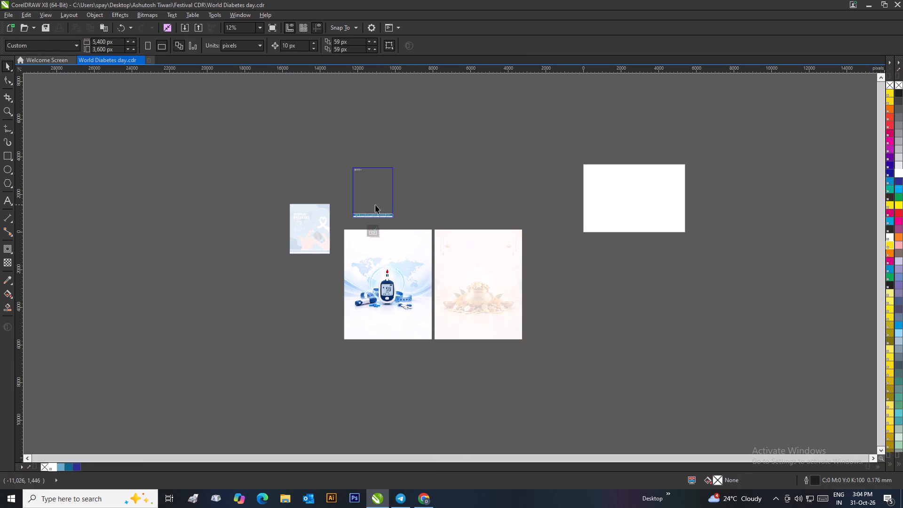
left_click_drag(383, 252, 404, 193)
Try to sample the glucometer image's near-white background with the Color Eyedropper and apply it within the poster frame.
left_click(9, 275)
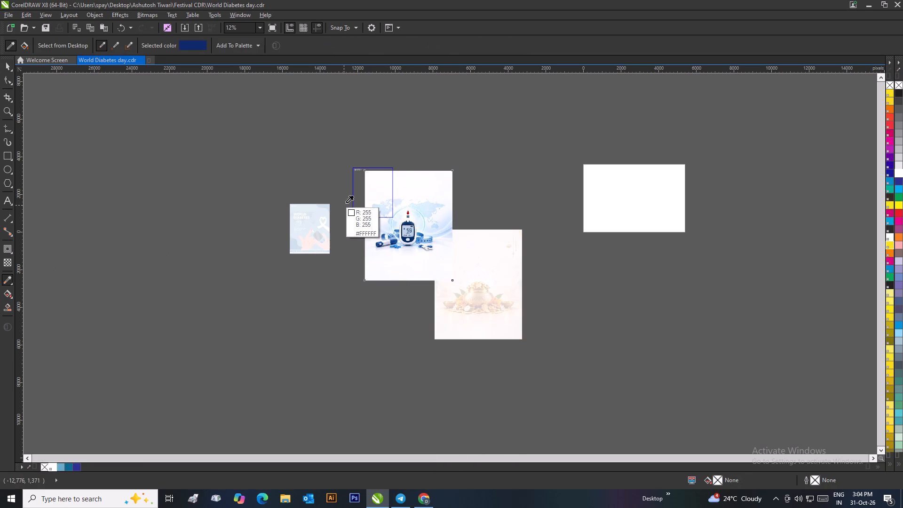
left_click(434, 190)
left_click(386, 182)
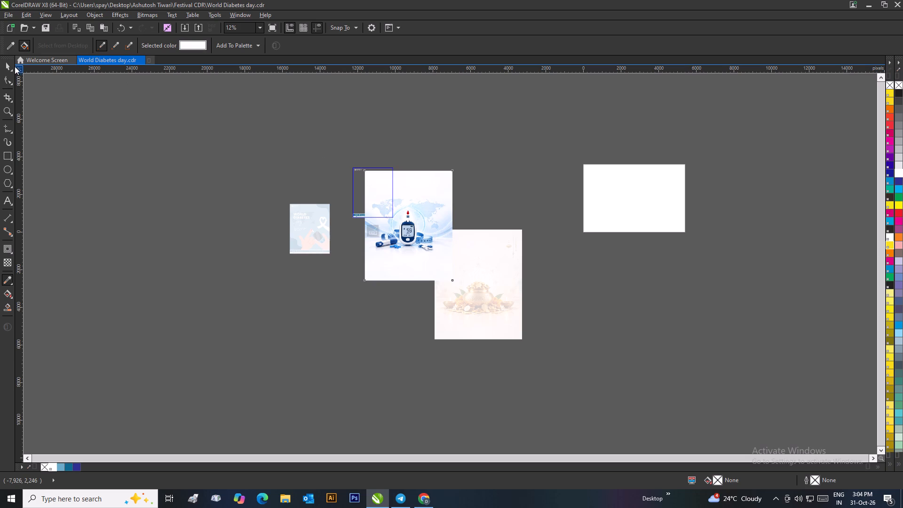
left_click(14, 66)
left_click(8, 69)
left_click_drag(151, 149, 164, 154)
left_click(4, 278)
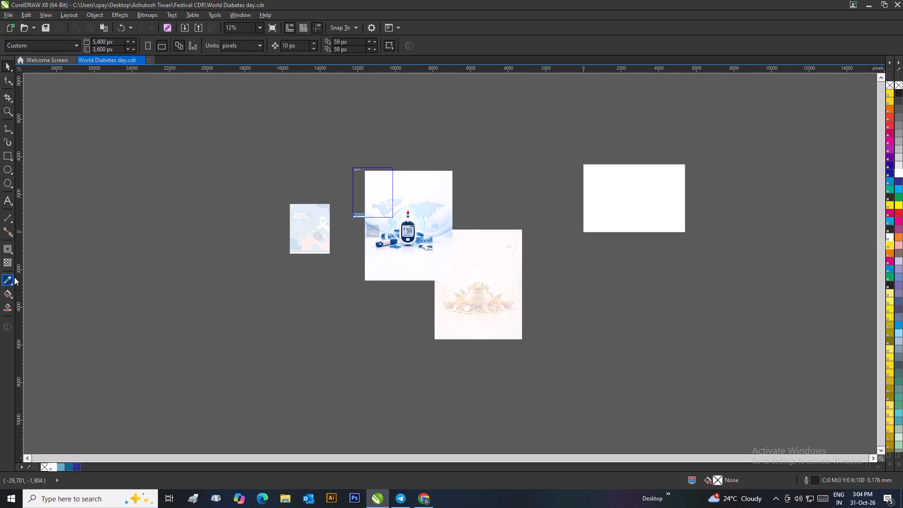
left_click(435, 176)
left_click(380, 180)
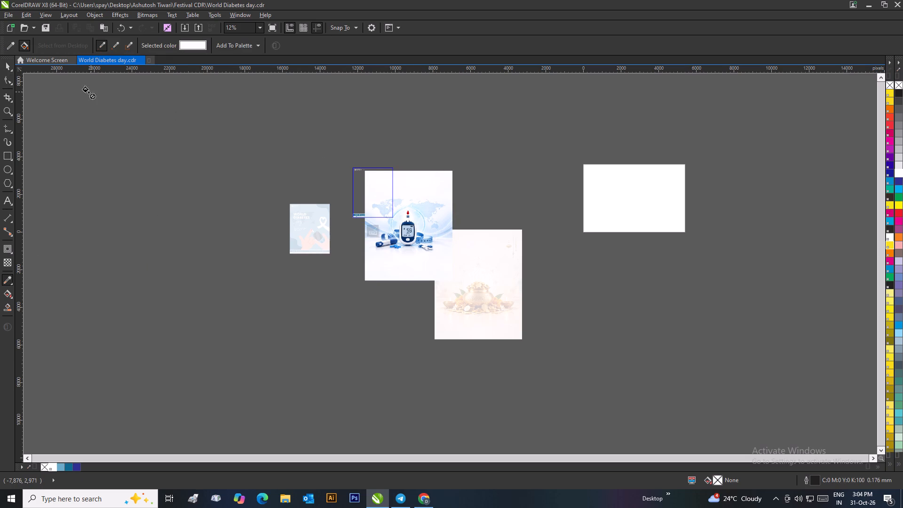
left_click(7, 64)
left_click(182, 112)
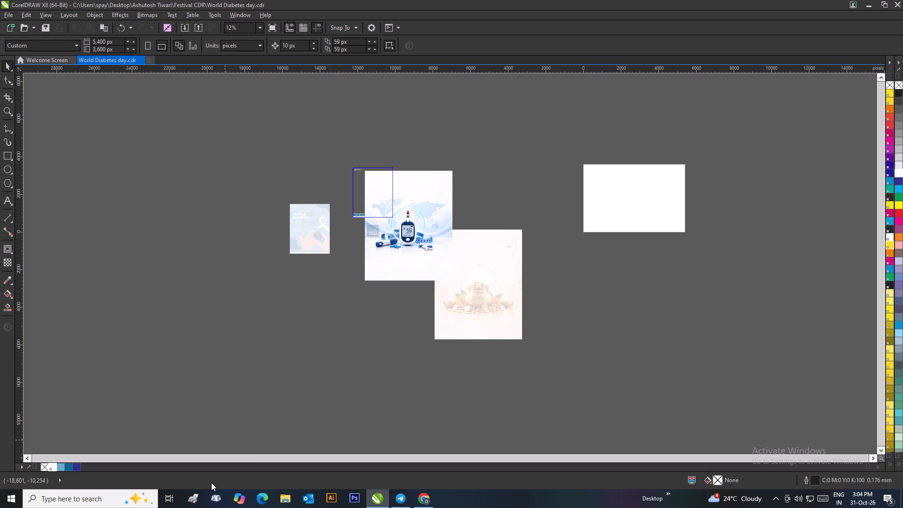
Move the glucometer image so its upper-left corner meets the upper-left corner of the PowerClip frame.
left_click(423, 147)
left_click(411, 189)
scroll(368, 176, "up", 3)
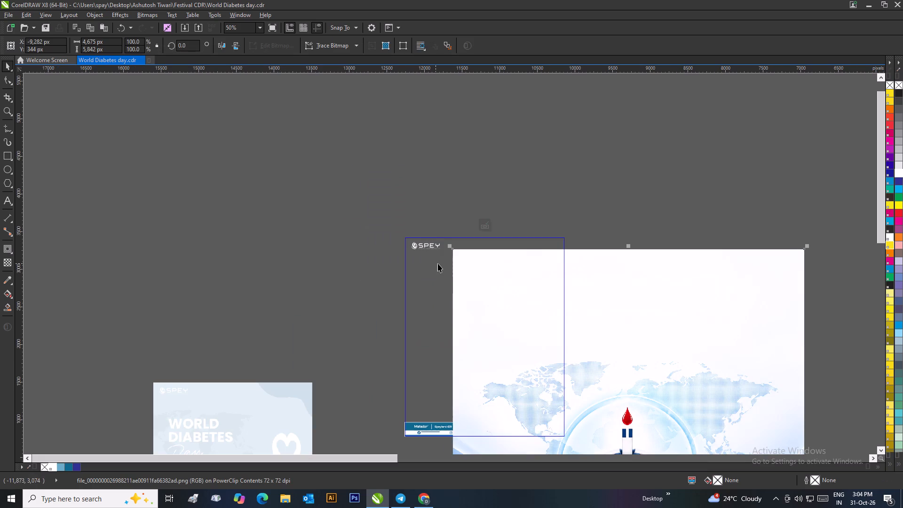
left_click_drag(459, 270, 443, 265)
scroll(424, 252, "up", 2)
left_click_drag(388, 193, 452, 261)
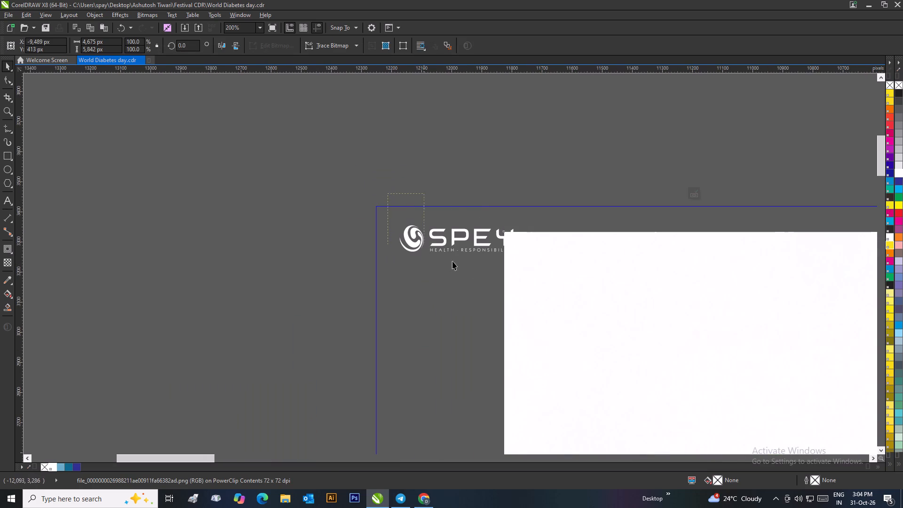
left_click_drag(452, 261, 548, 279)
left_click(437, 242)
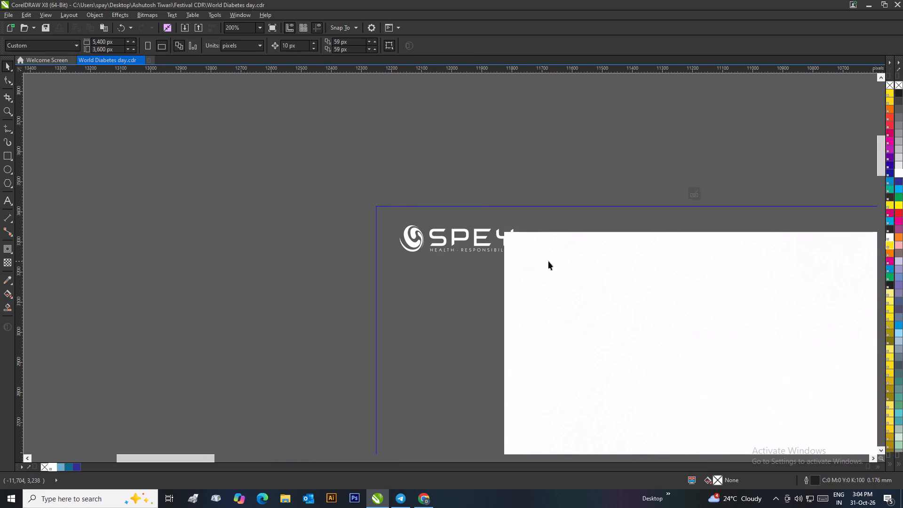
left_click_drag(548, 261, 419, 234)
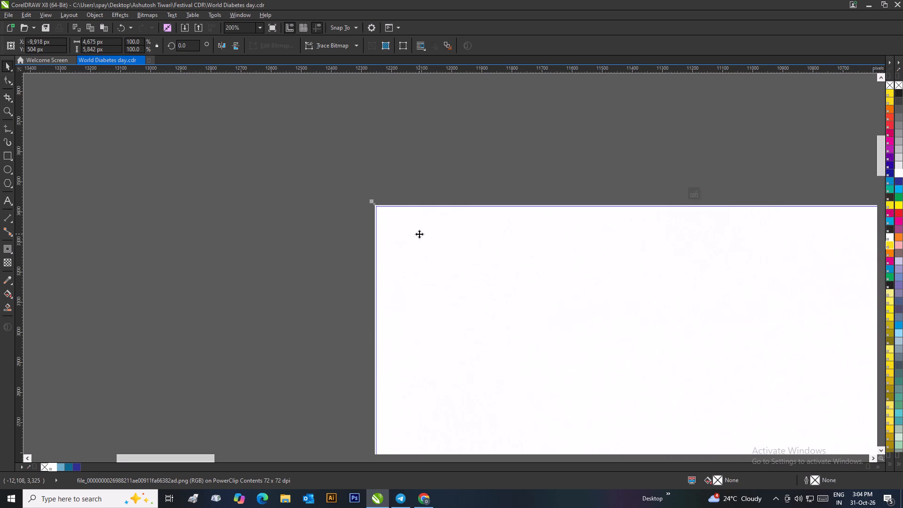
Scale the glucometer image down proportionally to about 2,349 by 2,935 px, slightly larger than the frame.
scroll(431, 244, "down", 3)
scroll(515, 310, "down", 1)
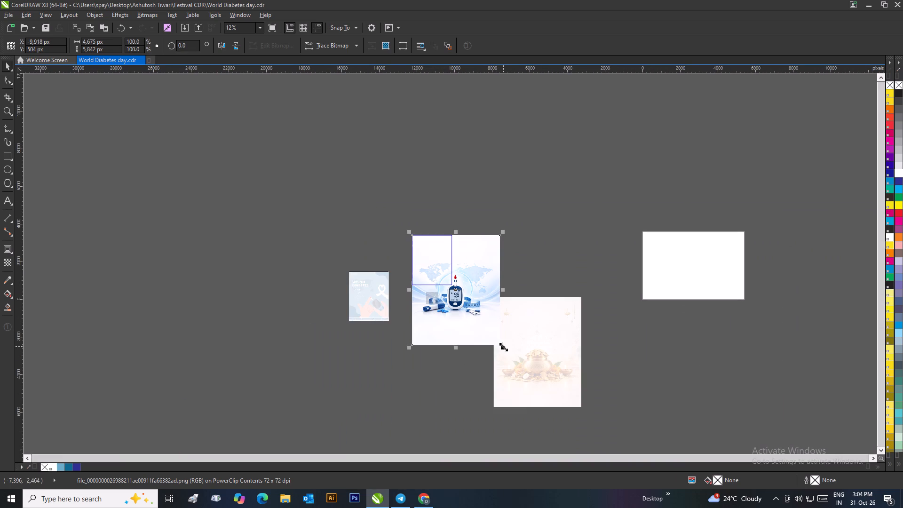
left_click_drag(503, 348, 456, 333)
scroll(450, 276, "up", 3)
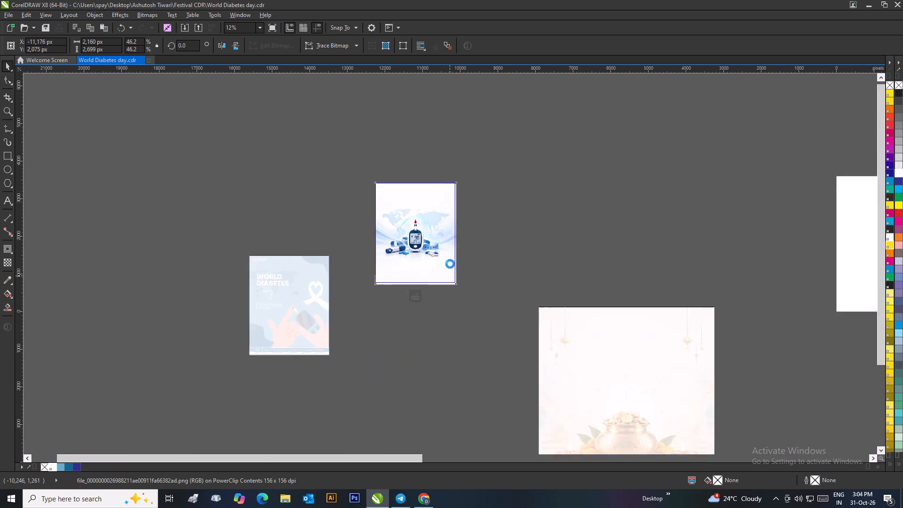
left_click_drag(468, 308, 470, 313)
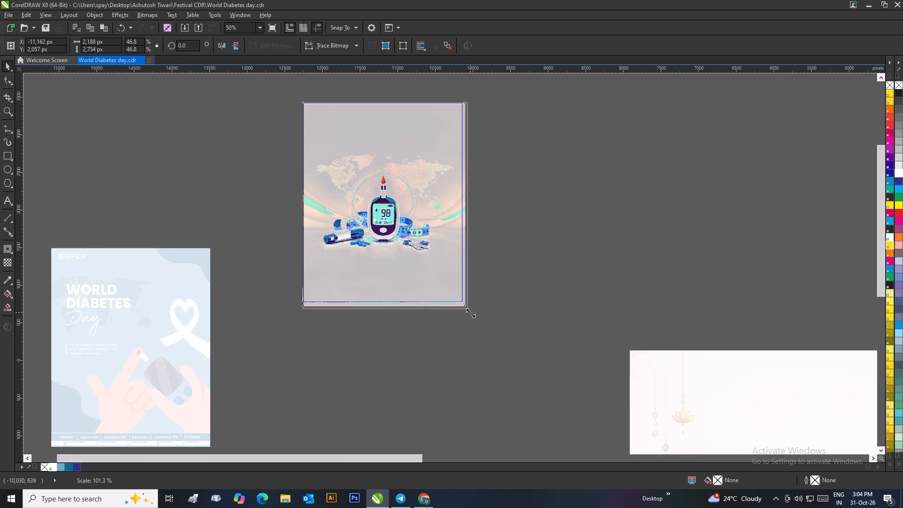
left_click_drag(470, 313, 481, 335)
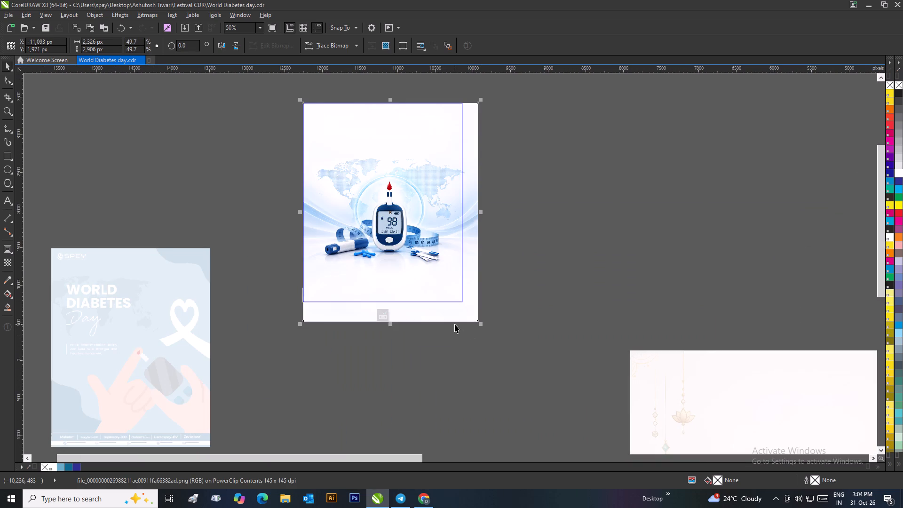
left_click(301, 326)
Centre the glucometer image horizontally over the frame by eye and finish editing the PowerClip.
left_click_drag(363, 288, 356, 288)
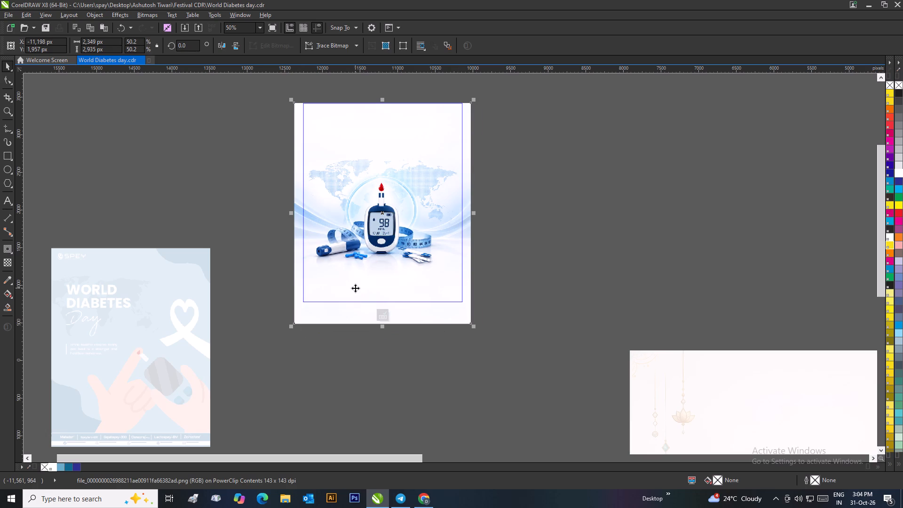
left_click_drag(358, 287, 363, 287)
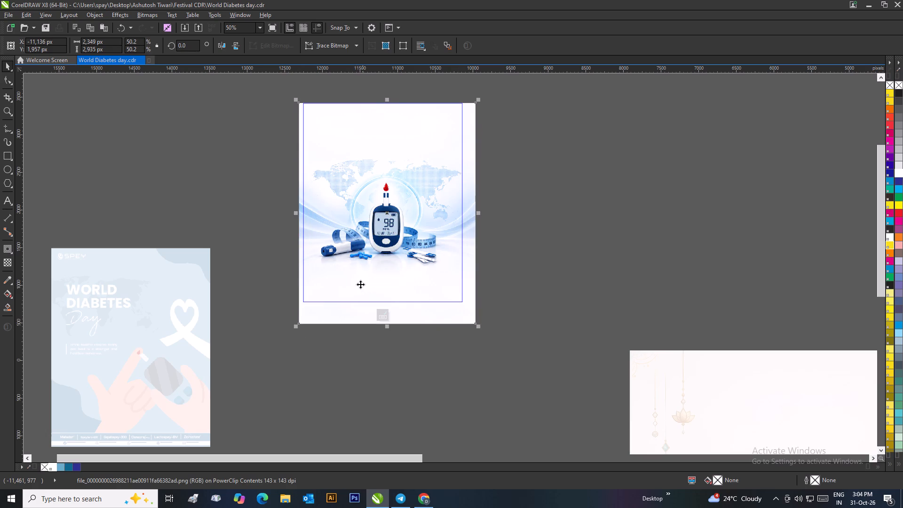
left_click(360, 283)
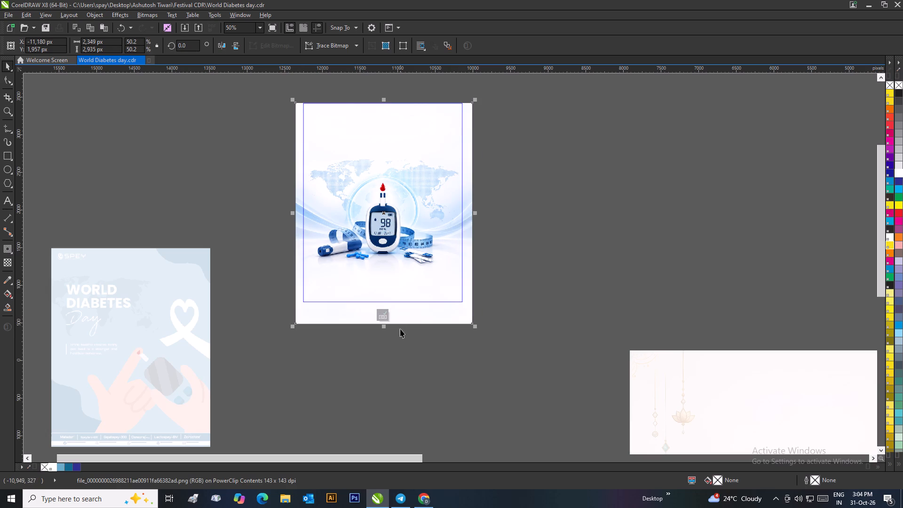
left_click(384, 312)
left_click(519, 264)
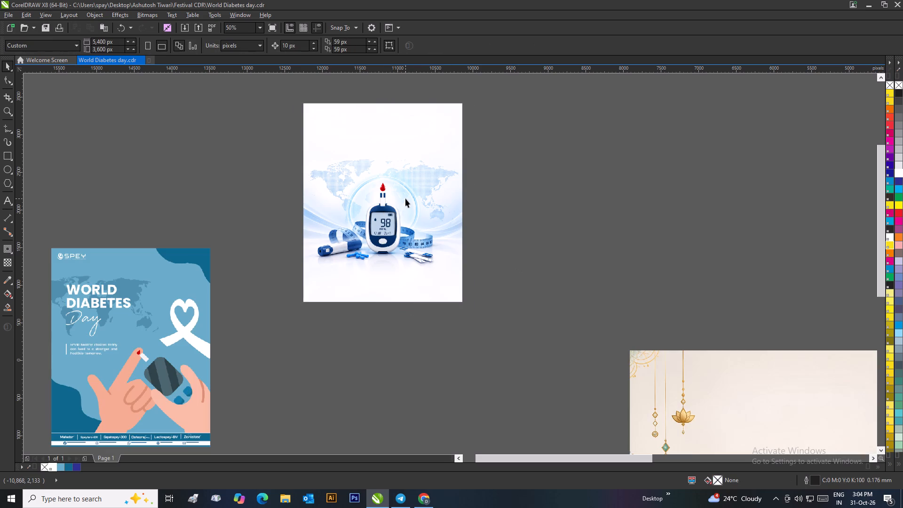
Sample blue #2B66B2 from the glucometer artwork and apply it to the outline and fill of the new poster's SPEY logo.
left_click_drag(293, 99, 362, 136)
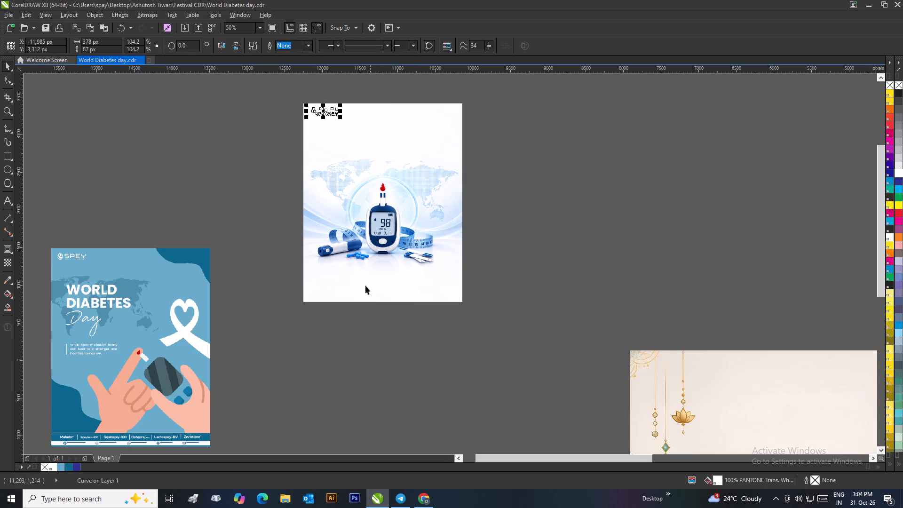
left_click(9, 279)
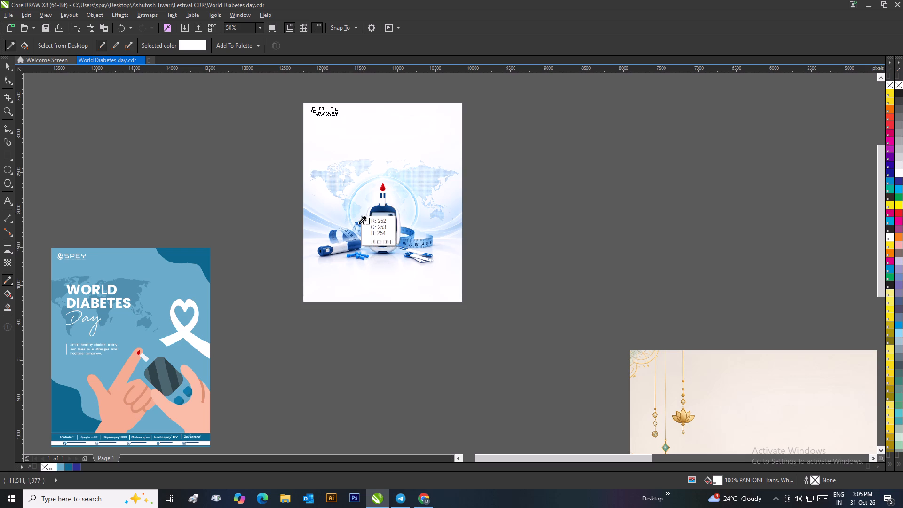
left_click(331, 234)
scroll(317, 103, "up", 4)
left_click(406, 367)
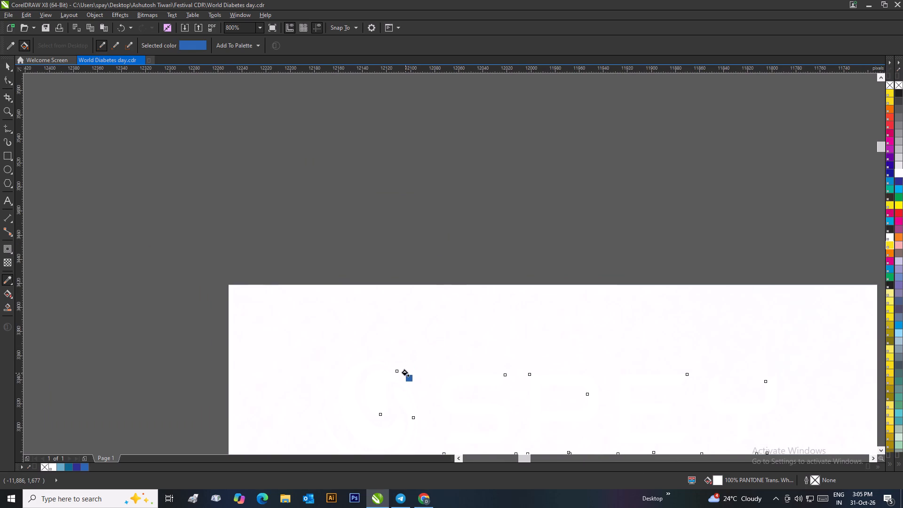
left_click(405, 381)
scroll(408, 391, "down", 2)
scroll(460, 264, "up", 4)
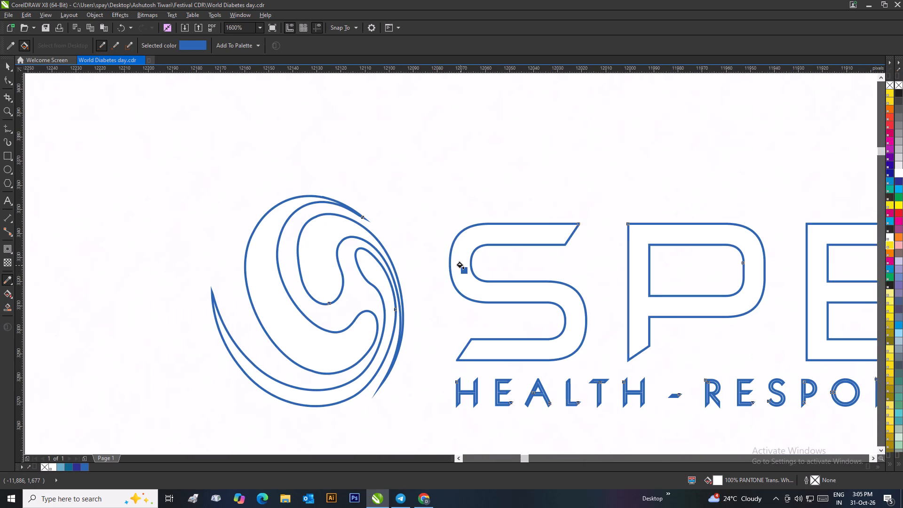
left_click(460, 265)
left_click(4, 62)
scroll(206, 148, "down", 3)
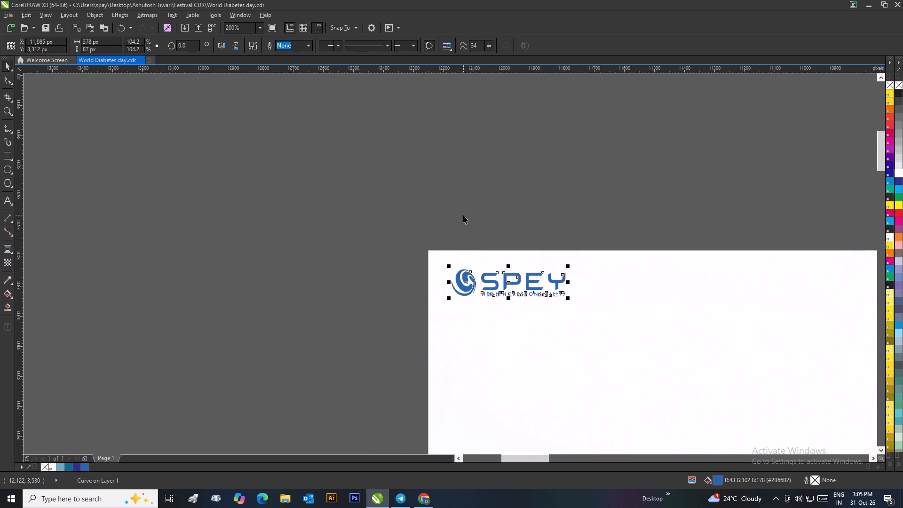
Remove the SPEY logo's outline and fill the logo with the dark Blue from the document palette.
left_click_drag(463, 215, 464, 224)
left_click_drag(435, 245, 612, 361)
right_click(42, 468)
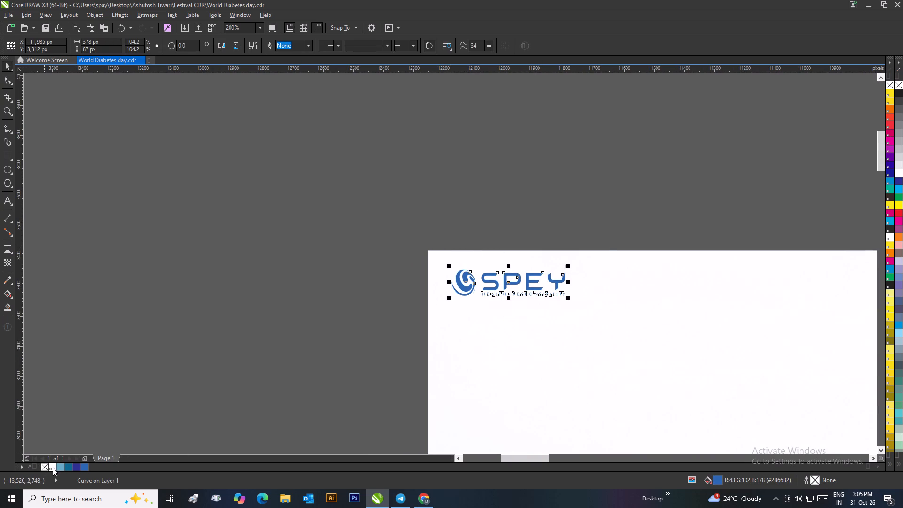
left_click(77, 469)
left_click(334, 328)
Sample the darker blue #21559F from the glucometer artwork and fill the new poster's SPEY logo with it.
scroll(427, 260, "down", 4)
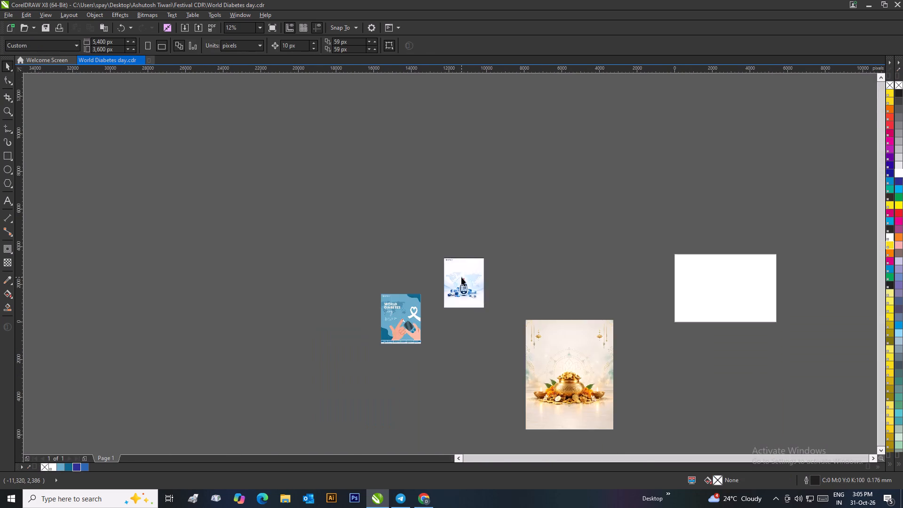
scroll(461, 277, "up", 2)
left_click_drag(447, 177, 365, 212)
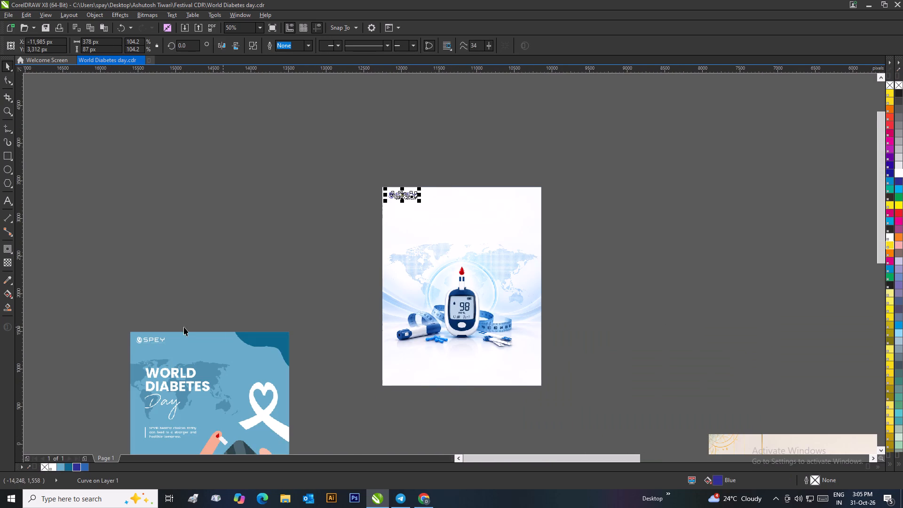
left_click(8, 284)
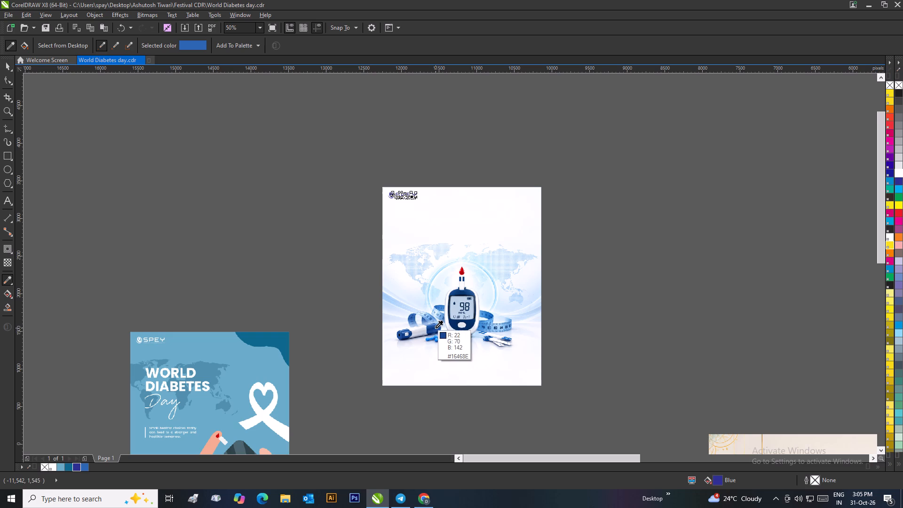
left_click(436, 326)
scroll(394, 187, "up", 3)
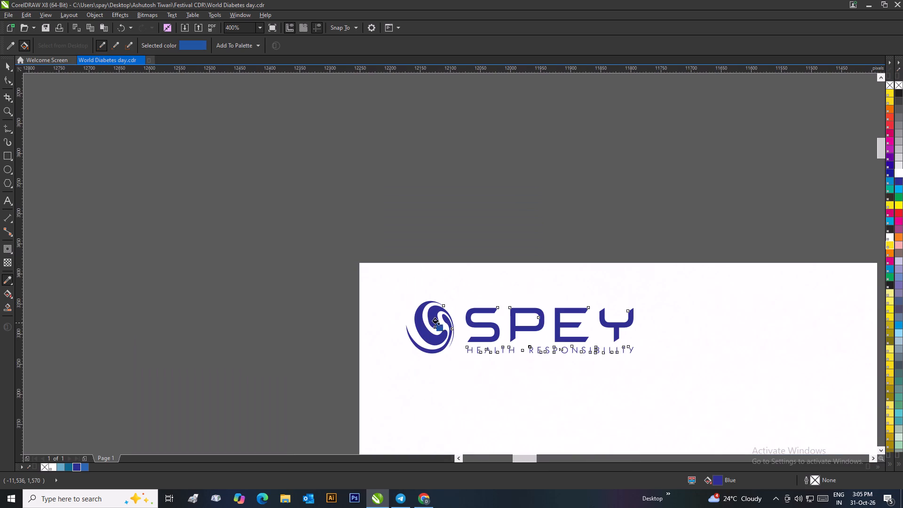
left_click(435, 316)
scroll(490, 329, "down", 3)
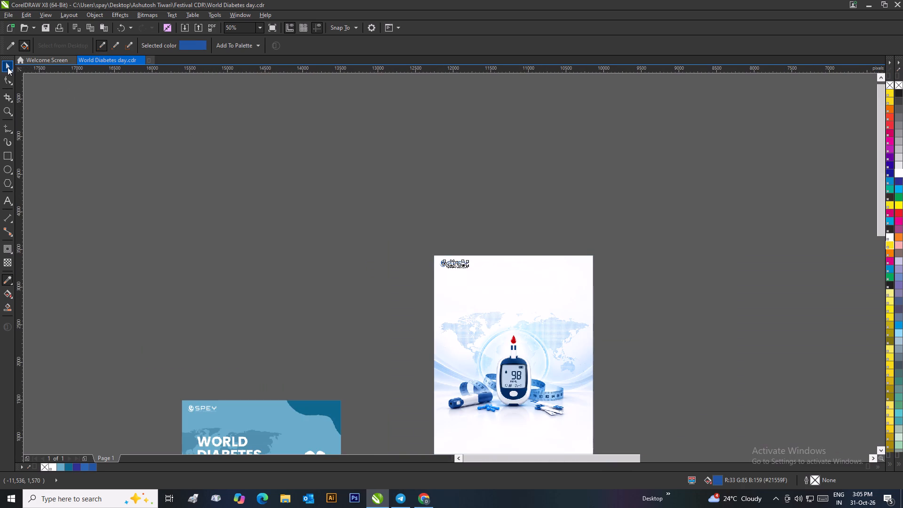
left_click(8, 67)
left_click_drag(207, 139, 214, 146)
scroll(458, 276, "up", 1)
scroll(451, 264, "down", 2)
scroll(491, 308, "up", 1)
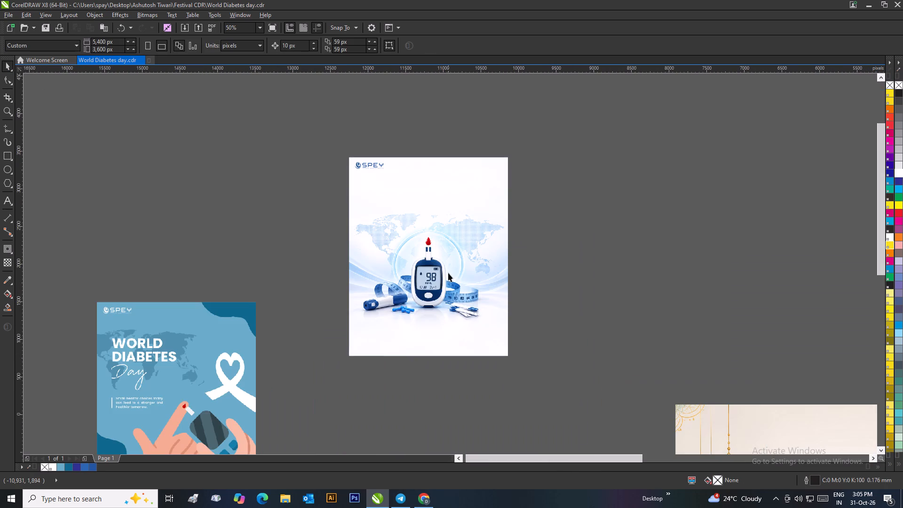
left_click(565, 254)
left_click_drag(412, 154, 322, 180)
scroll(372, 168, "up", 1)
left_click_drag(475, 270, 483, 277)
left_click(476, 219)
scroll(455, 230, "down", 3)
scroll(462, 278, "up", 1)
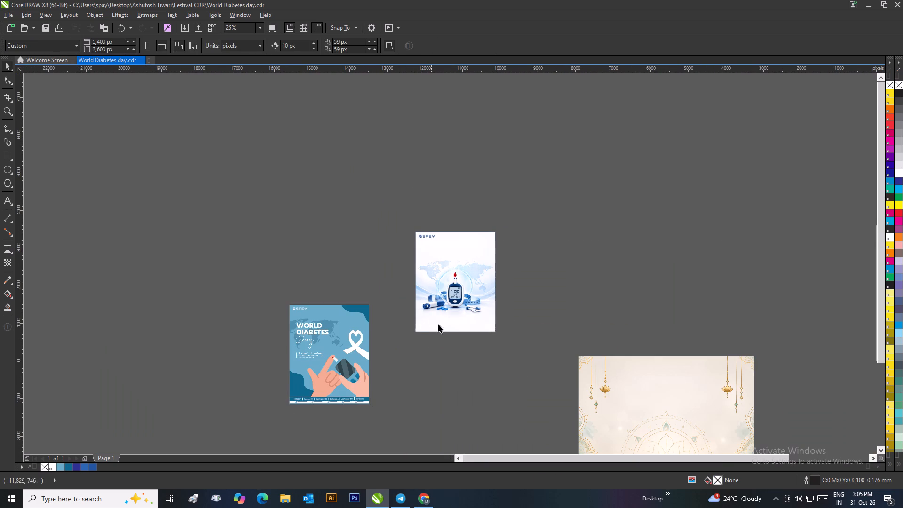
Edit the new poster's PowerClip and bring all the footer objects forward, in front of the glucometer image.
left_click(445, 320)
right_click(446, 320)
left_click(480, 61)
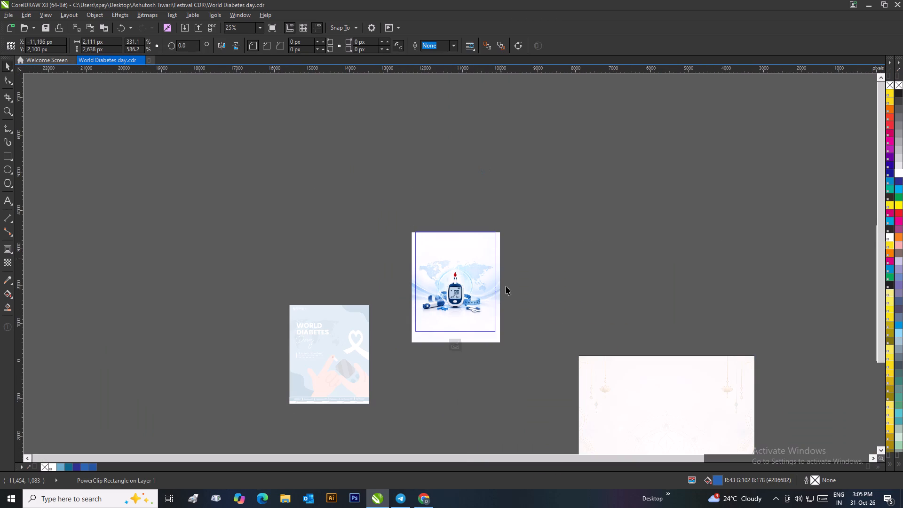
left_click_drag(511, 317, 398, 353)
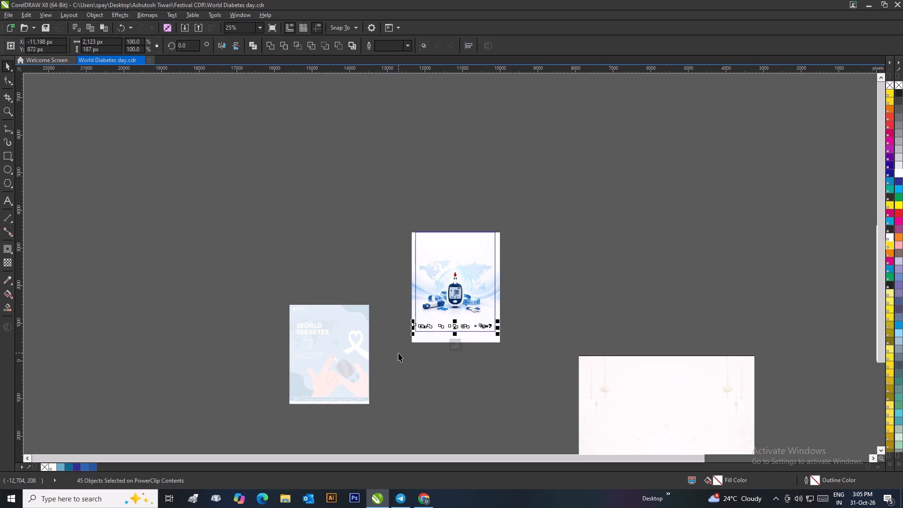
key("ctrl+Page_Up")
key("ctrl+Page_Up")
key("ctrl+Page_Up")
key("ctrl+Page_Up")
key("ctrl+Page_Up")
key("ctrl+Page_Up")
key("ctrl+Page_Up")
key("ctrl+Page_Up")
key("ctrl+Page_Up")
key("ctrl+Page_Up")
key("ctrl+Page_Up")
key("ctrl+Page_Up")
key("ctrl+Page_Up")
key("ctrl+Page_Up")
key("ctrl+Page_Up")
key("ctrl+Page_Up")
left_click(421, 350)
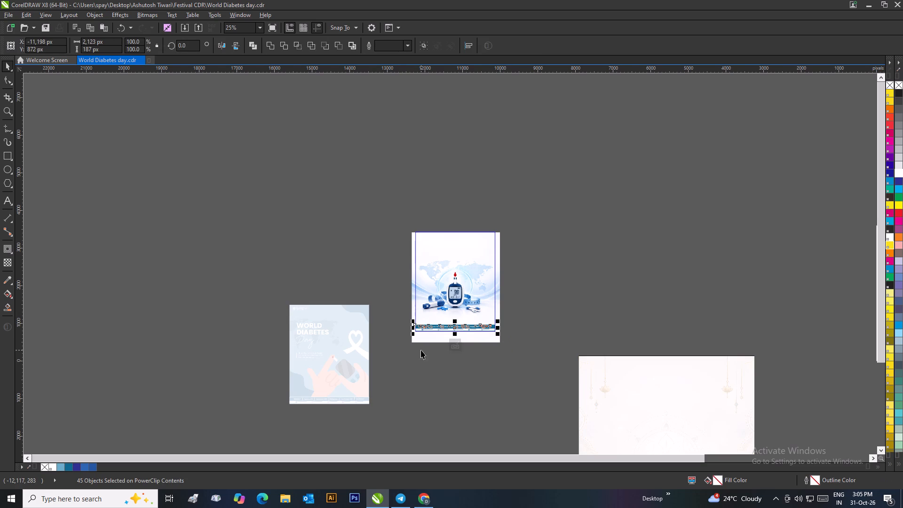
Fill the footer's product-name band with blue #21559F from the document palette.
scroll(465, 326, "up", 2)
left_click(269, 265)
right_click(269, 265)
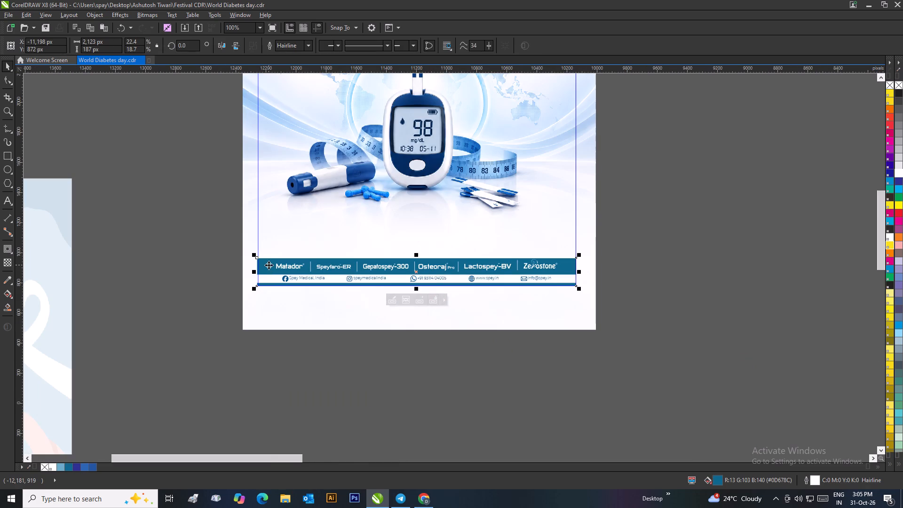
double_click(197, 223)
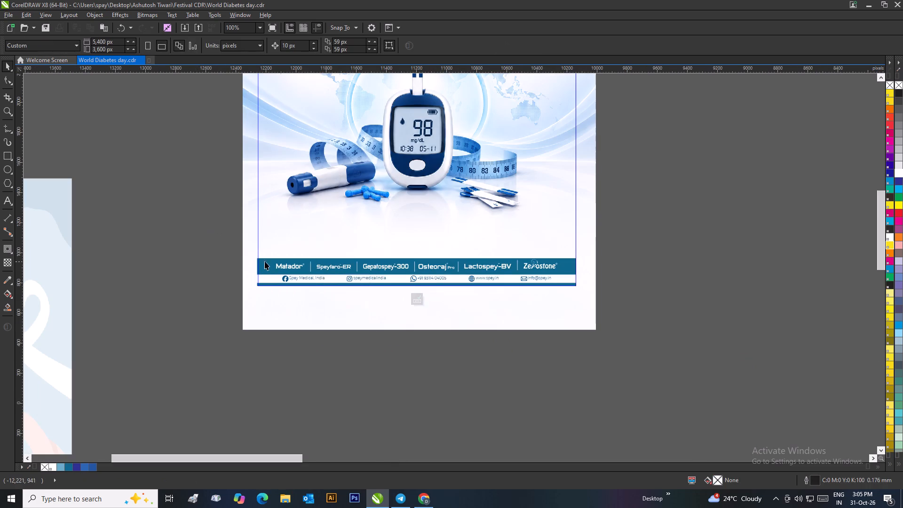
left_click(266, 261)
left_click(89, 468)
left_click(136, 383)
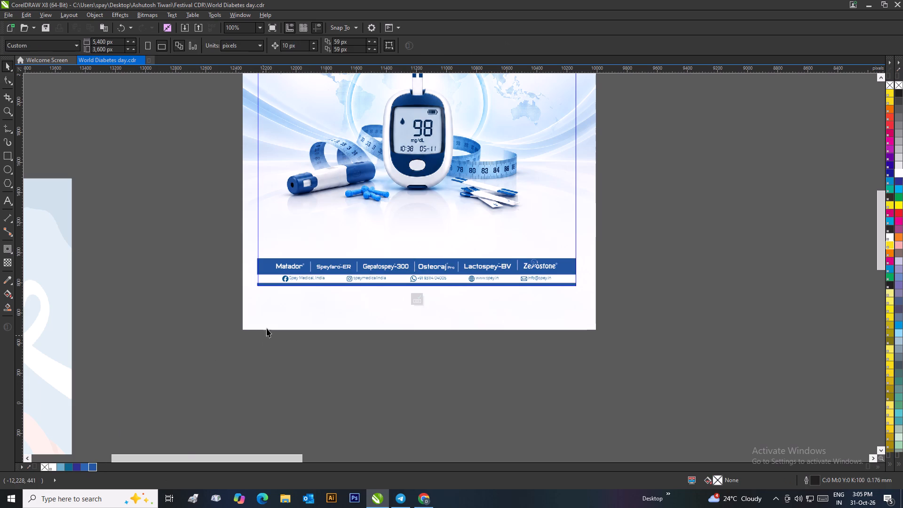
Within the footer's nested PowerClip, fill the contact icons and text with blue #21559F and finish editing both levels.
left_click(266, 279)
right_click(266, 279)
left_click(289, 220)
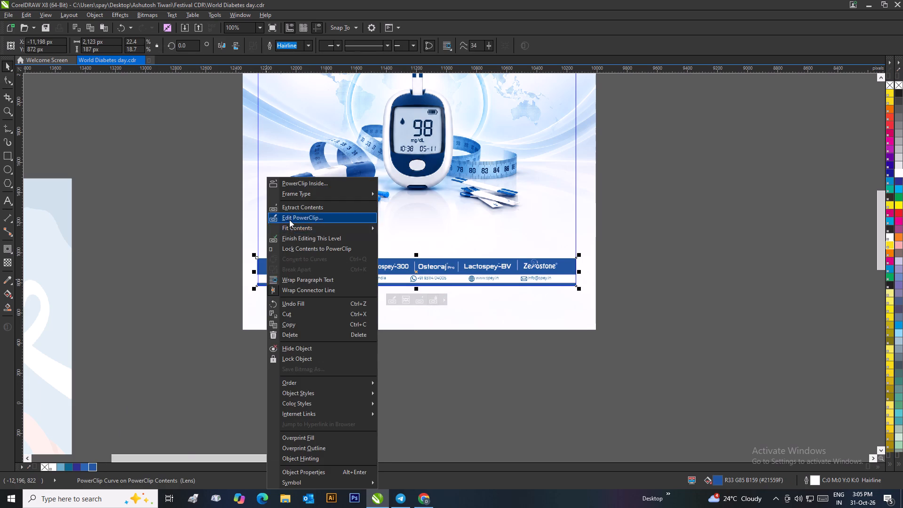
left_click_drag(264, 341, 559, 245)
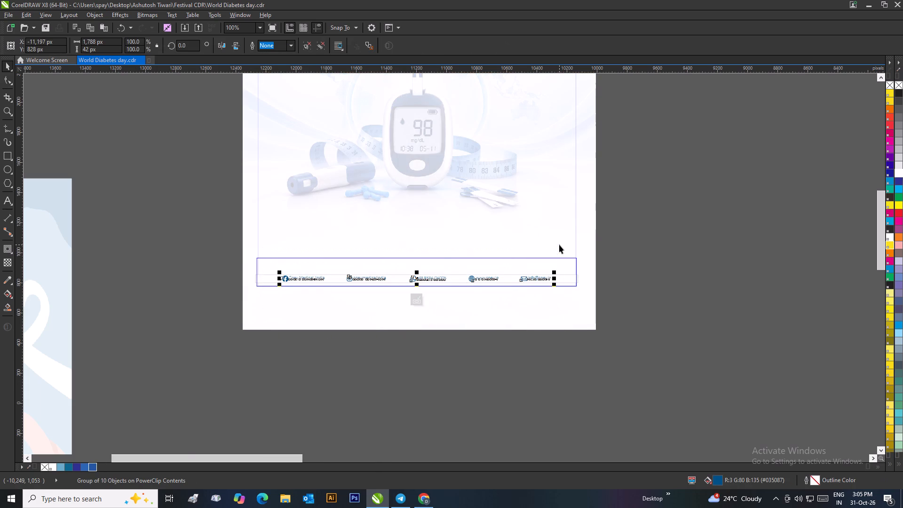
left_click(92, 466)
left_click(185, 405)
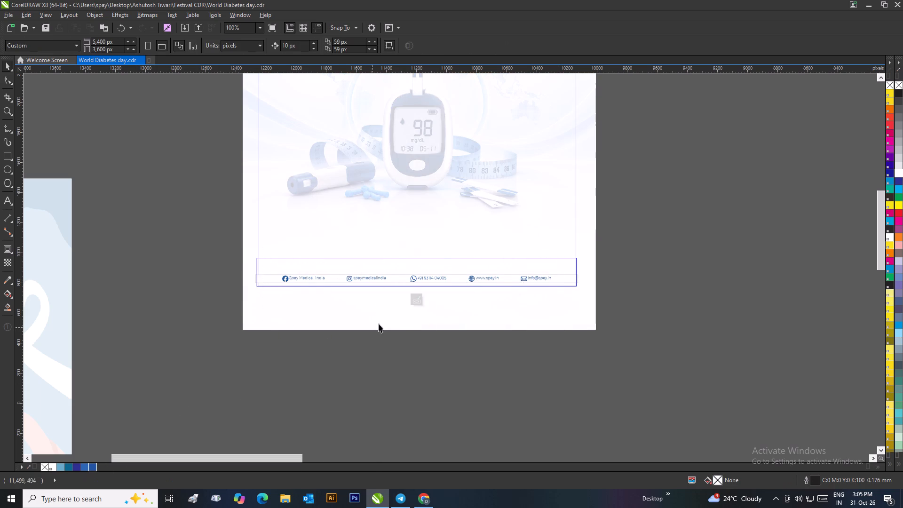
left_click(415, 297)
left_click(414, 360)
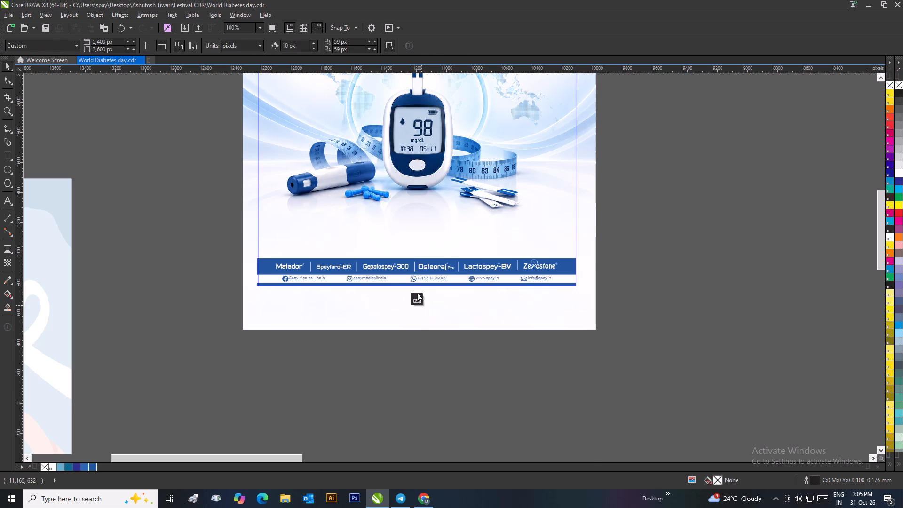
left_click(416, 294)
left_click(419, 374)
Duplicate the glucometer poster and place the copy directly to its right.
scroll(412, 362, "down", 1)
scroll(452, 248, "down", 1)
scroll(467, 224, "up", 1)
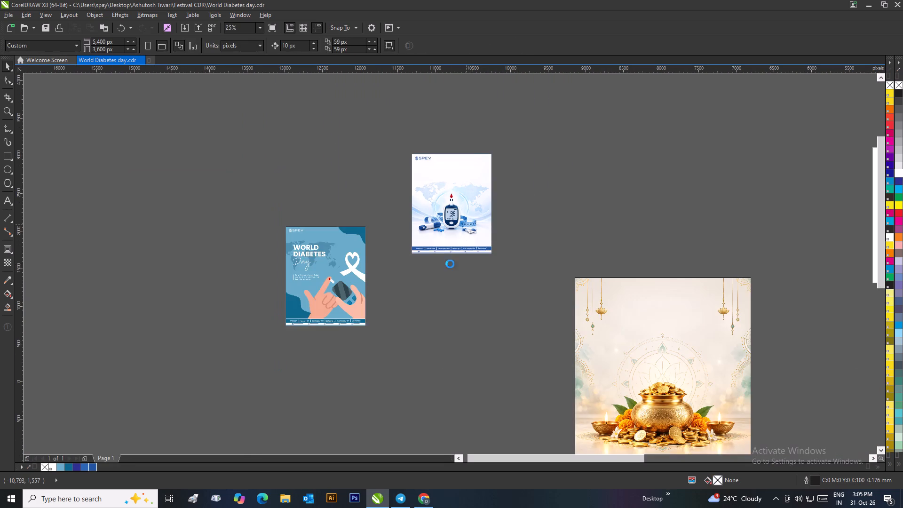
left_click(534, 269)
scroll(513, 257, "down", 3)
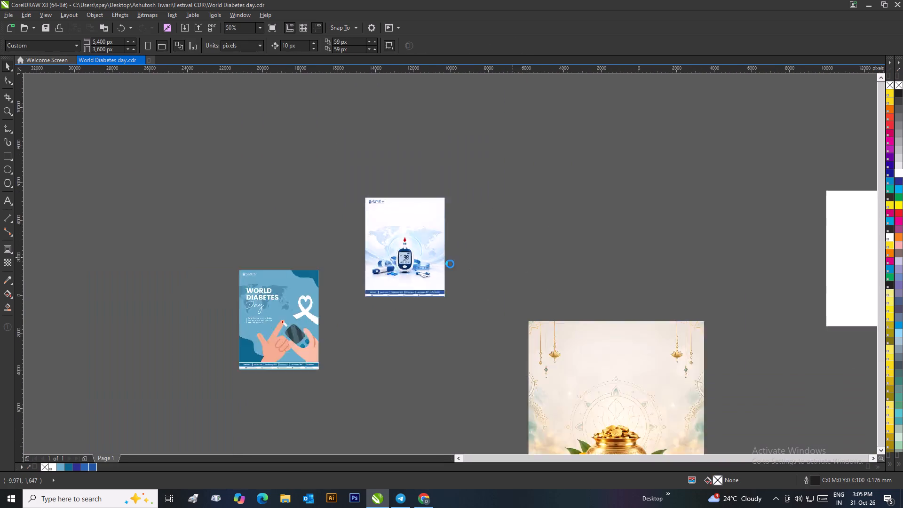
scroll(468, 289, "up", 1)
left_click(408, 194)
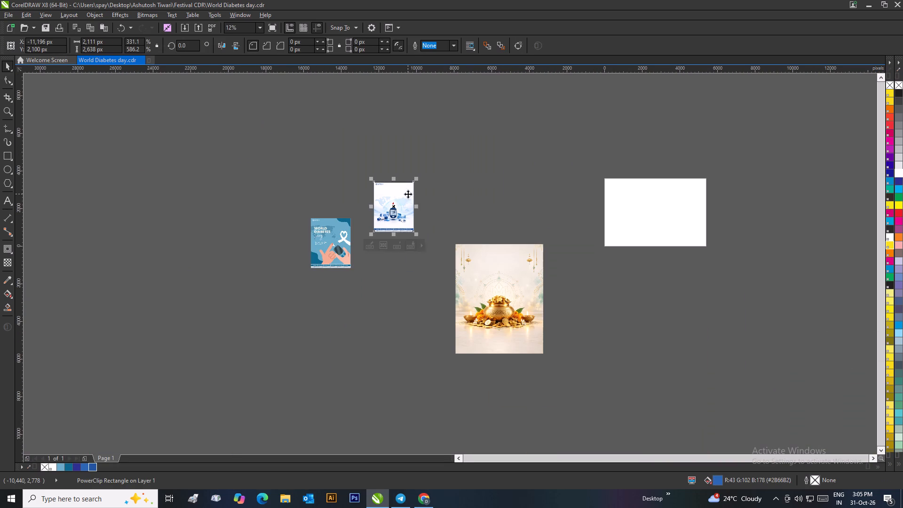
left_click_drag(399, 193, 441, 194)
right_click(441, 194)
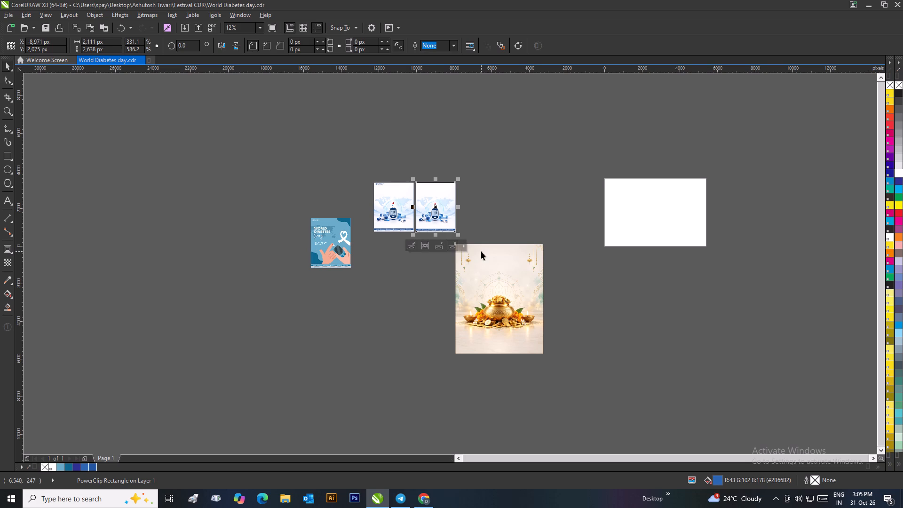
Place the golden pot image inside the duplicated poster's frame as PowerClip content.
right_click(481, 251)
left_click(503, 225)
left_click(443, 209)
Edit the duplicated poster's PowerClip and delete the glucometer image from it.
right_click(443, 208)
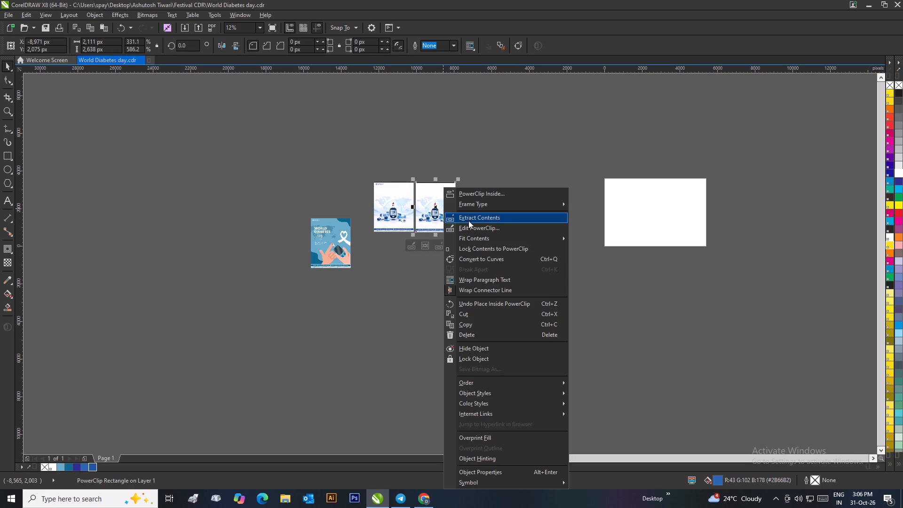
left_click(468, 225)
left_click(440, 210)
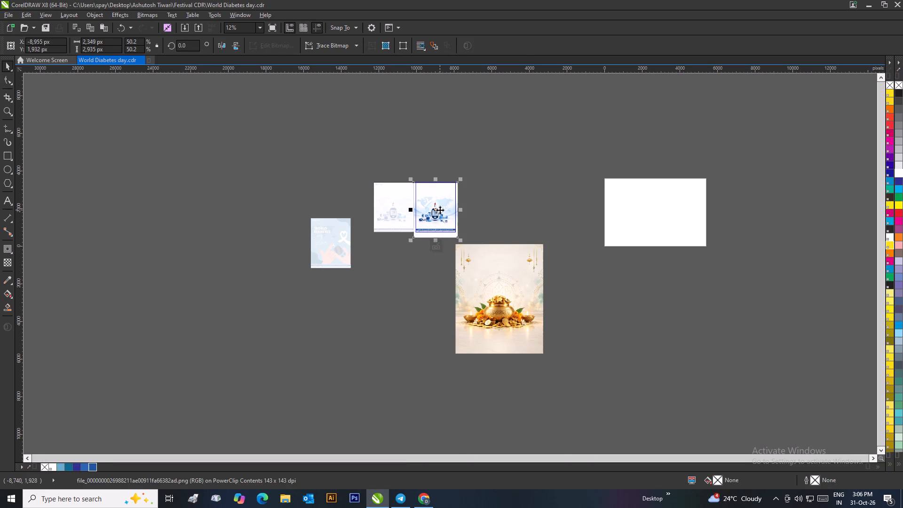
key("Delete")
Move the golden pot image so its top-left corner sits just outside the duplicate frame's top-left corner.
left_click_drag(467, 271, 429, 218)
scroll(418, 189, "up", 2)
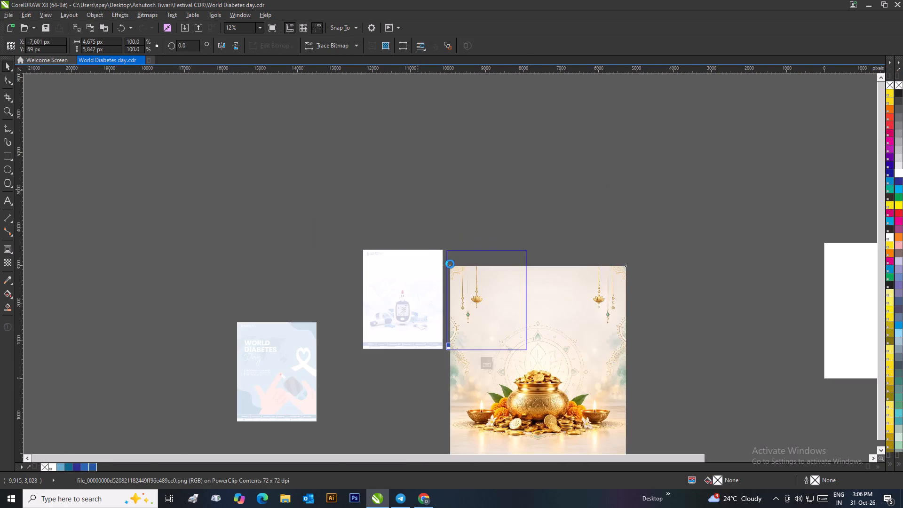
scroll(454, 275, "up", 1)
left_click_drag(468, 283, 452, 221)
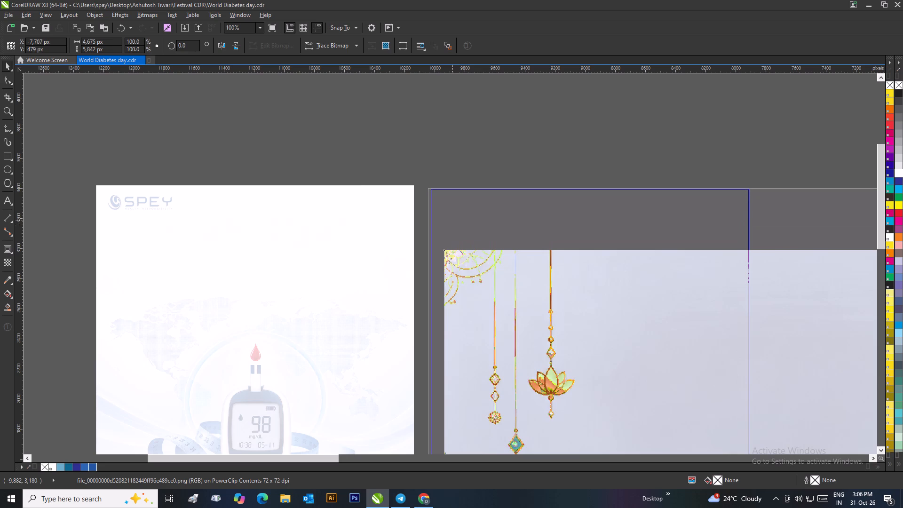
left_click_drag(452, 221, 452, 219)
Scale the golden pot image down proportionally to about 2,210 by 2,761 px, covering the frame, and finish editing the PowerClip.
scroll(459, 229, "down", 2)
scroll(471, 284, "down", 1)
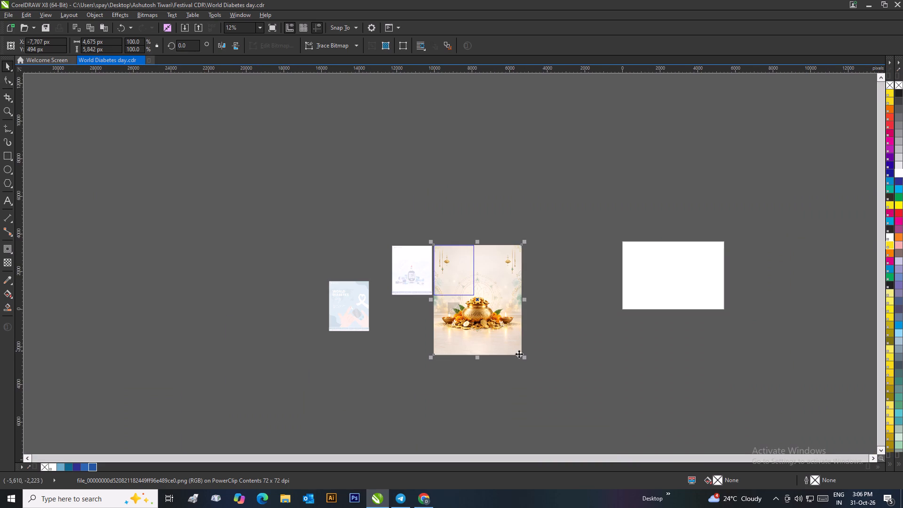
left_click_drag(524, 357, 478, 345)
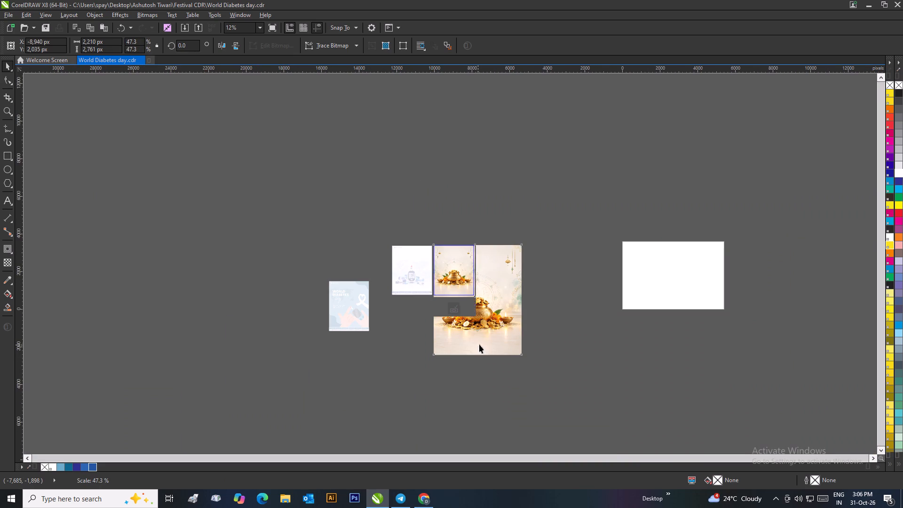
left_click(508, 327)
scroll(468, 277, "up", 2)
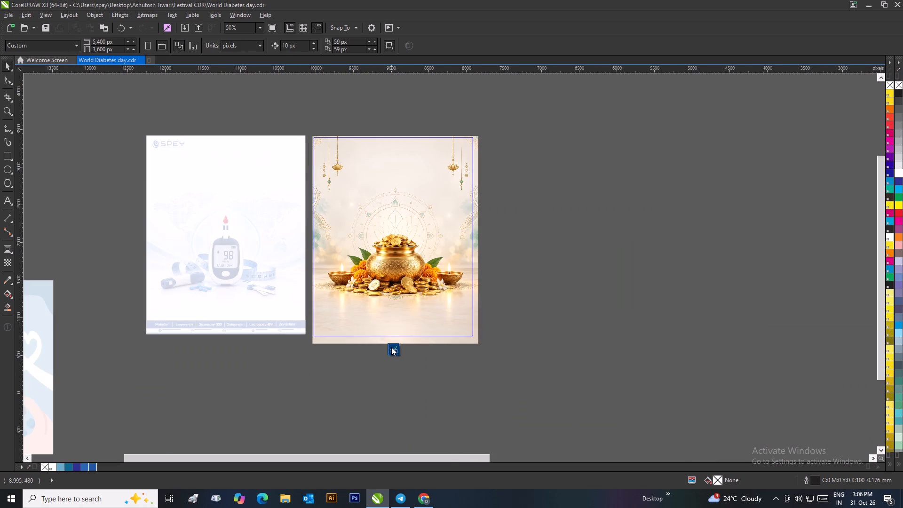
left_click(391, 347)
left_click(478, 322)
Edit the duplicate's PowerClip again, send the golden pot image back behind all the footer objects, and finish editing.
right_click(409, 273)
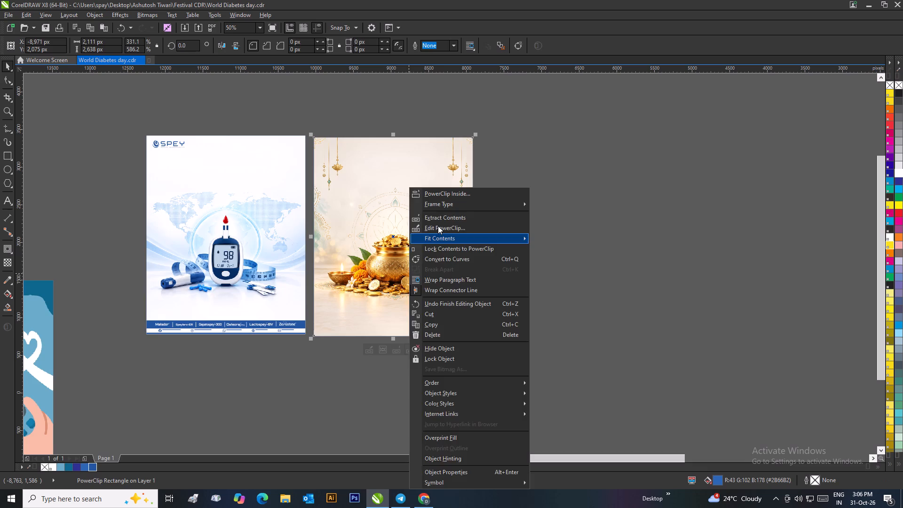
left_click(438, 226)
left_click(433, 274)
key("ctrl+Page_Down")
key("ctrl+Page_Down")
key("ctrl+Page_Down")
key("ctrl+Page_Down")
key("ctrl+Page_Down")
key("ctrl+Page_Down")
key("ctrl+Page_Down")
key("ctrl+Page_Down")
key("ctrl+Page_Down")
key("ctrl+Page_Down")
key("ctrl+Page_Down")
key("ctrl+Page_Down")
key("ctrl+Page_Down")
key("ctrl+Page_Down")
key("ctrl+Page_Down")
key("ctrl+Page_Down")
key("ctrl+Page_Down")
key("ctrl+Page_Down")
key("ctrl+Page_Down")
key("ctrl+Page_Down")
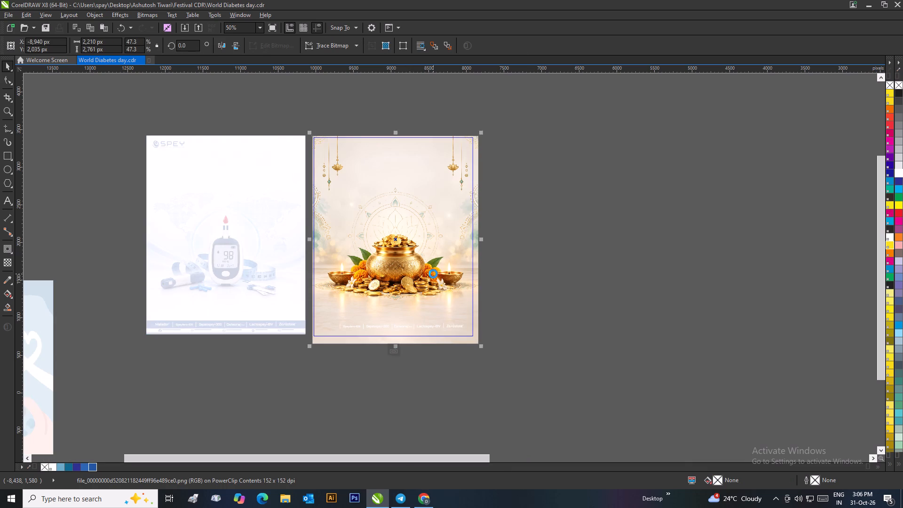
left_click(511, 318)
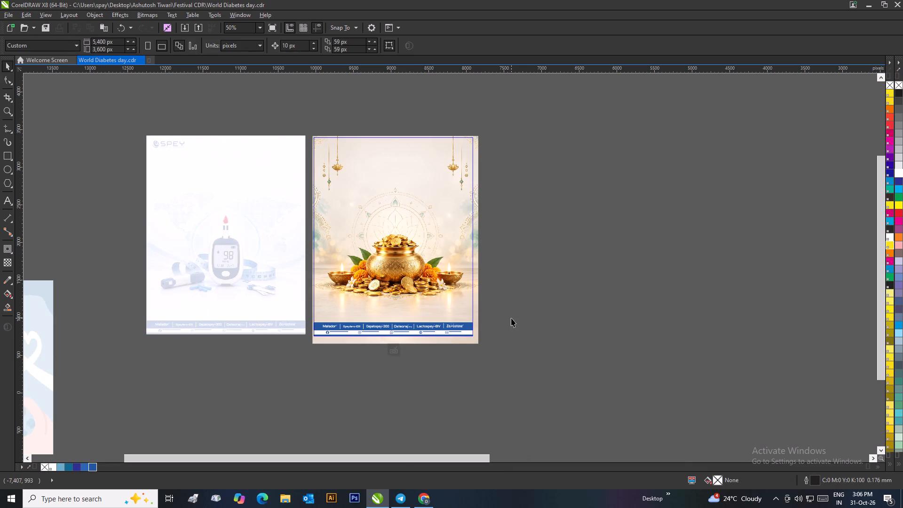
left_click(440, 356)
left_click(397, 346)
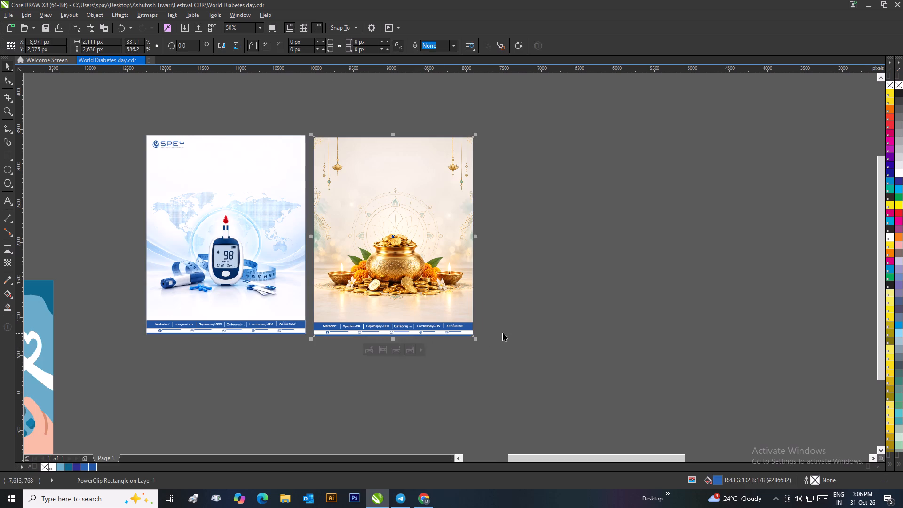
left_click(503, 333)
Copy the blue SPEY logo from the glucometer poster to the top of the golden pot poster and centre it horizontally.
left_click_drag(407, 119, 307, 170)
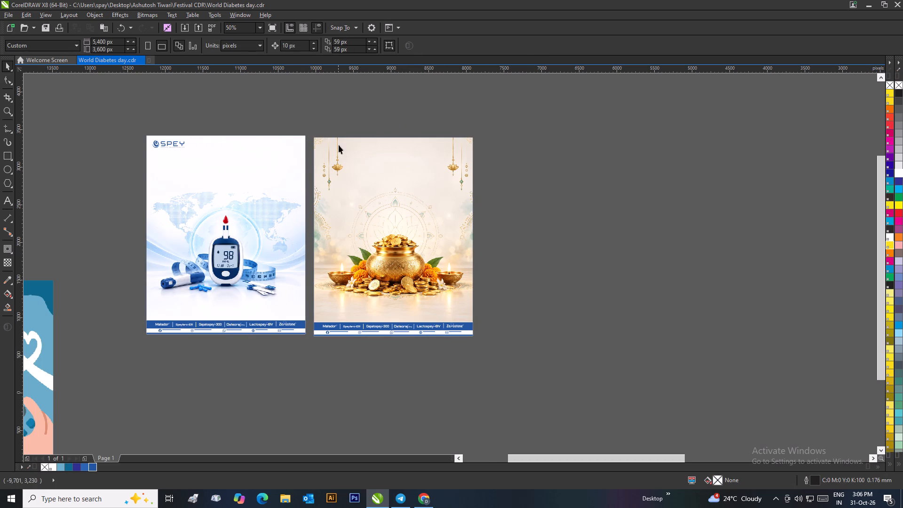
left_click(173, 145)
left_click_drag(166, 144, 379, 149)
right_click(379, 149)
left_click(415, 159, "shift")
key("c")
left_click_drag(524, 179, 520, 177)
left_click_drag(412, 119, 413, 150)
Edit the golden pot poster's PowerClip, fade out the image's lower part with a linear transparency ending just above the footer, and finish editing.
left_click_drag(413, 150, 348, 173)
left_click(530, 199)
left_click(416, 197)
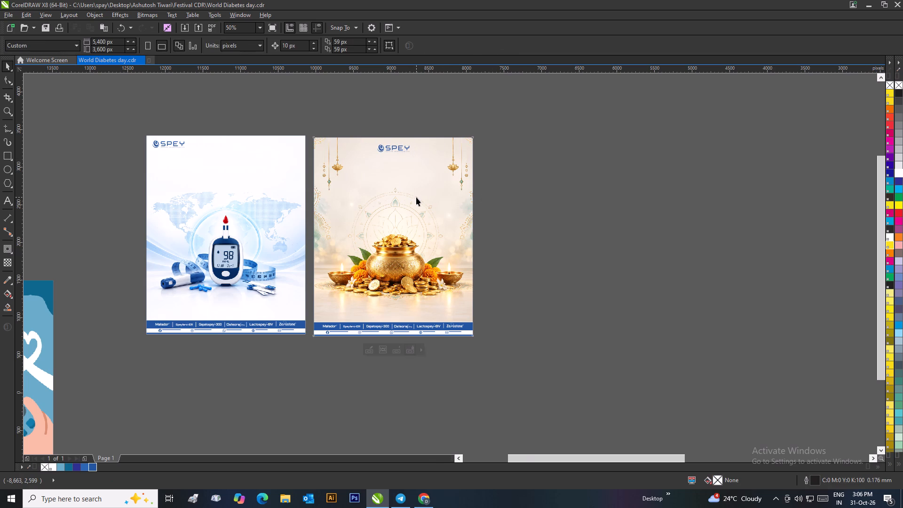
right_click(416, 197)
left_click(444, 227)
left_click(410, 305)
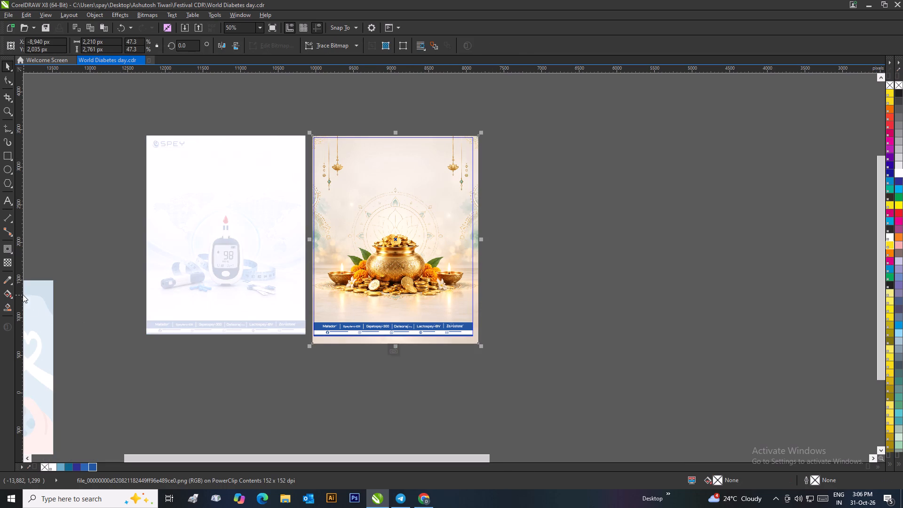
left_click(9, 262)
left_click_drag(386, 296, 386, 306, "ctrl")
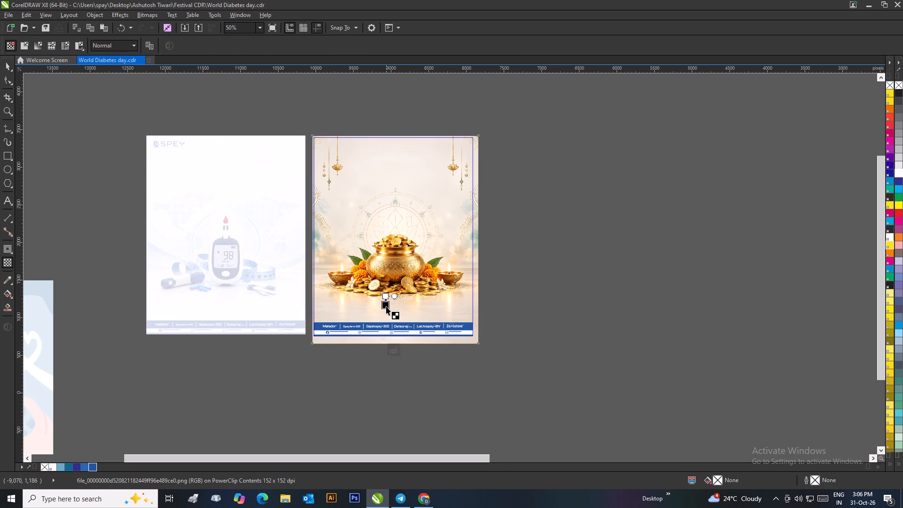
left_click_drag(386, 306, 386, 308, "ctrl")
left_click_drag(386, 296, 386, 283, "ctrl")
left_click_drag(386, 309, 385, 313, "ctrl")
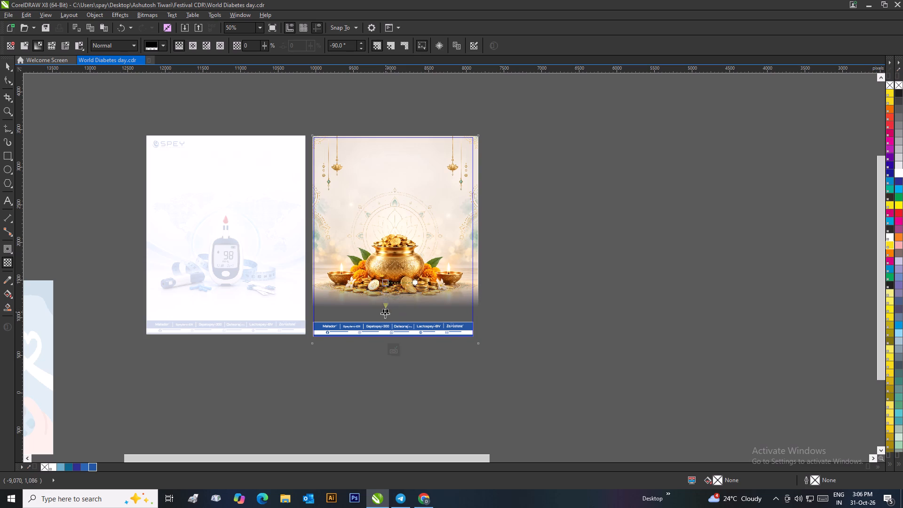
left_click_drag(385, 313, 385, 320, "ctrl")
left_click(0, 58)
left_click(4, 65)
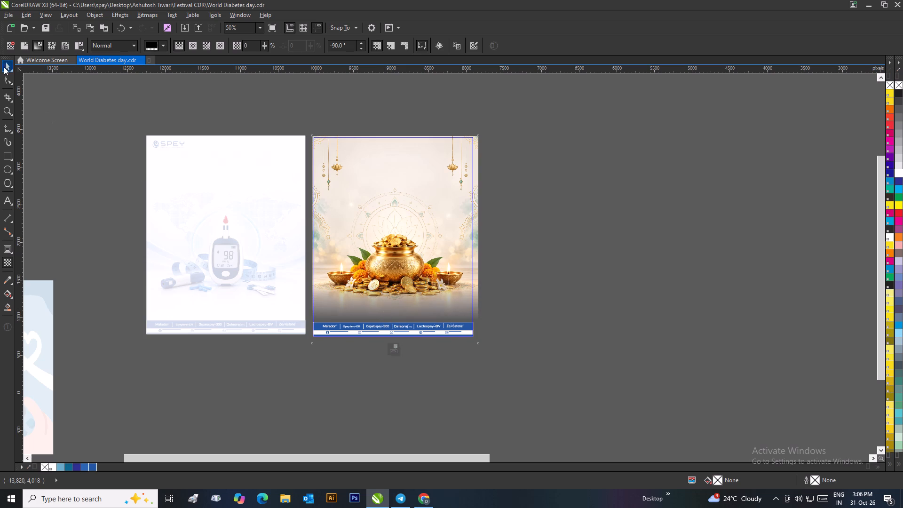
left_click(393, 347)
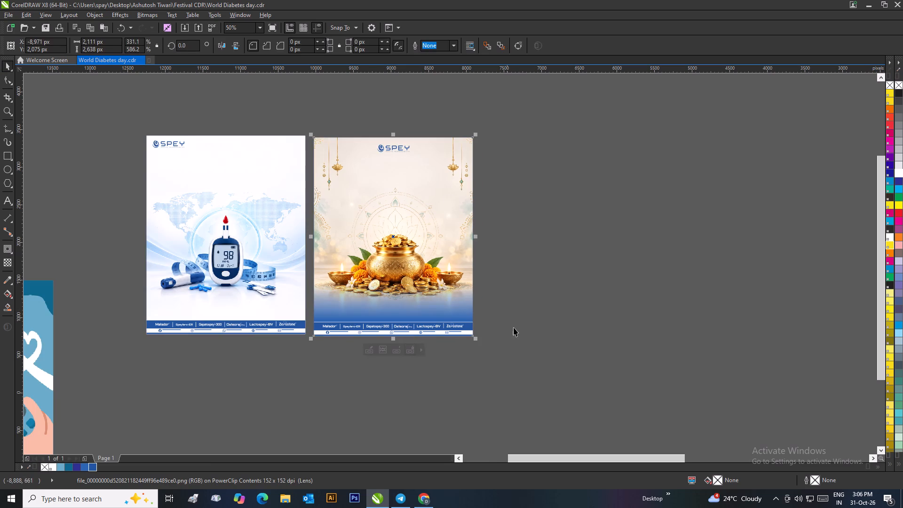
Fill the golden pot poster's PowerClip frame with white.
left_click(522, 324)
left_click(443, 310)
left_click(902, 175)
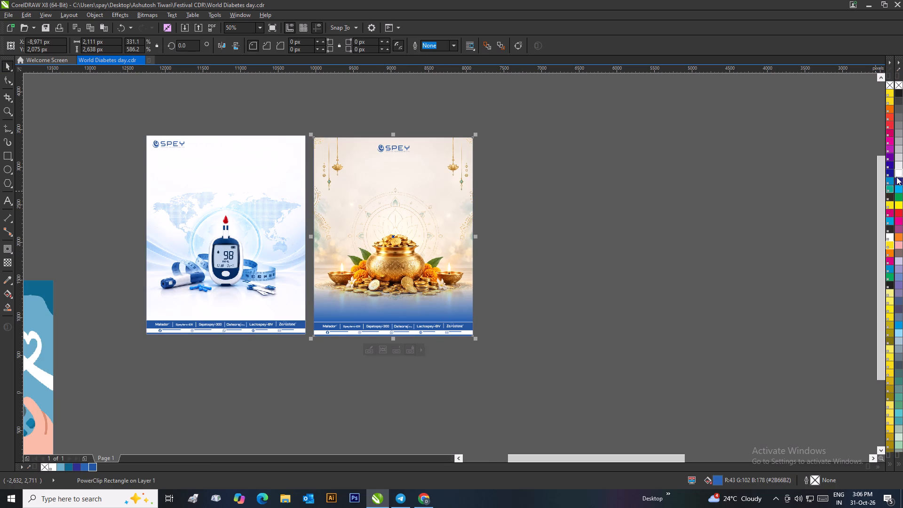
left_click(900, 175)
left_click(746, 215)
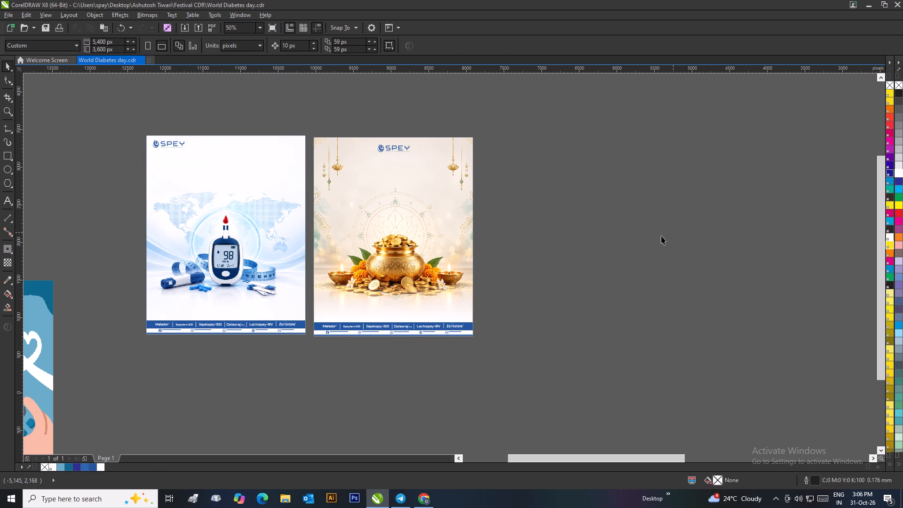
Edit the golden pot poster's PowerClip, redirect the image's linear transparency to fade its upper part towards the top edge, and finish editing.
scroll(451, 294, "up", 1)
scroll(450, 264, "down", 1)
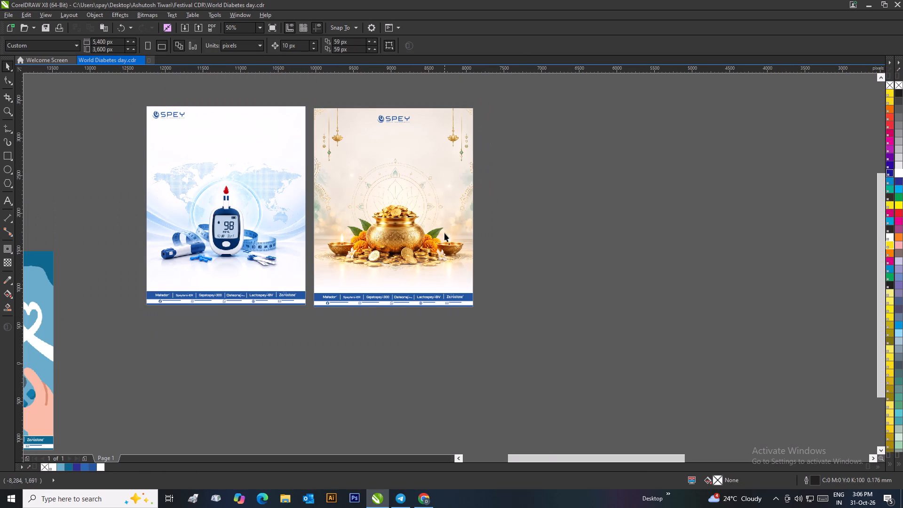
left_click(509, 154)
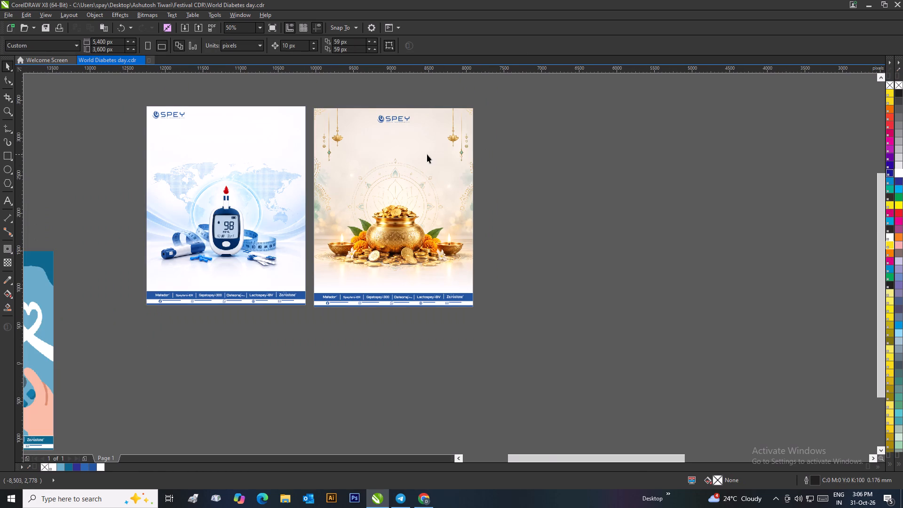
left_click(427, 155)
right_click(427, 155)
left_click(454, 200)
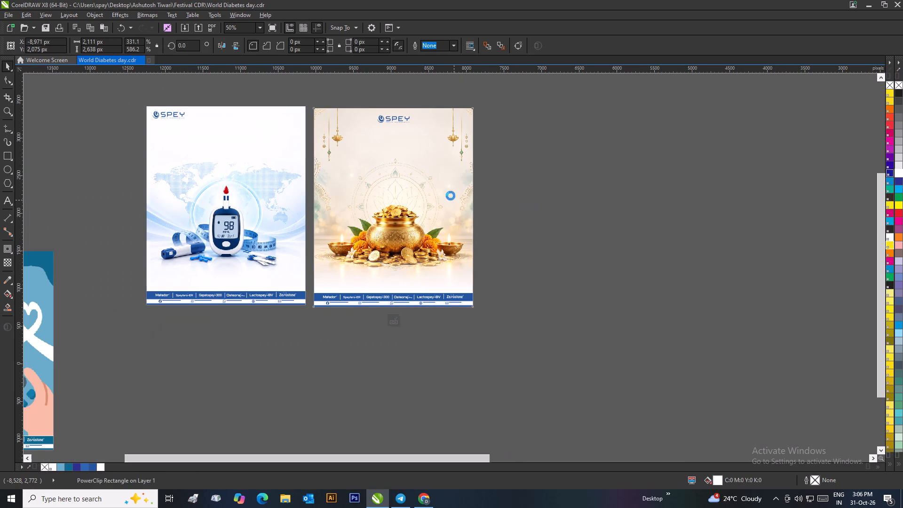
left_click(417, 150)
left_click(5, 261)
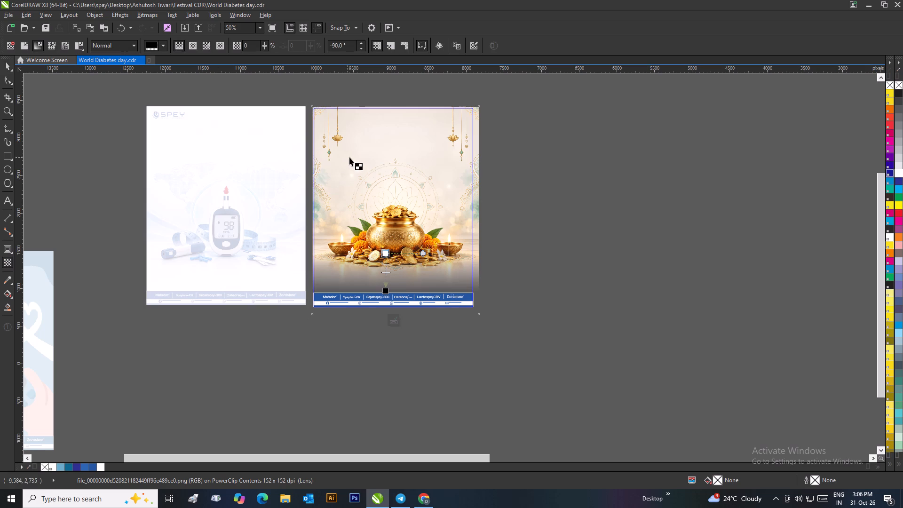
left_click_drag(386, 145, 385, 112, "ctrl")
left_click_drag(386, 146, 386, 159, "ctrl")
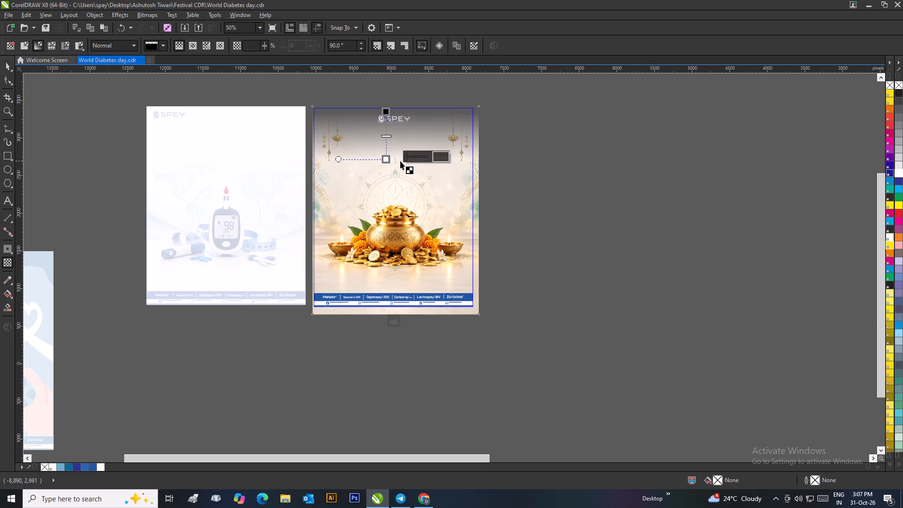
left_click(6, 65)
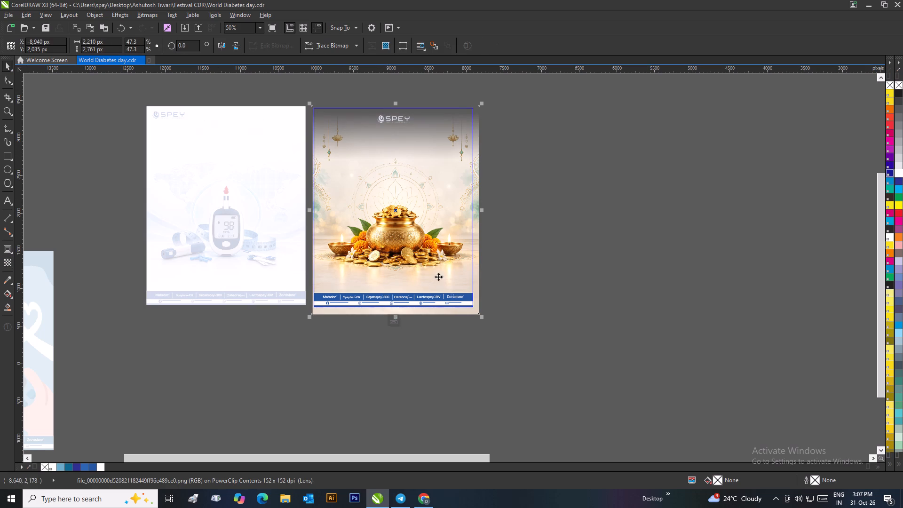
left_click(394, 317)
double_click(541, 285)
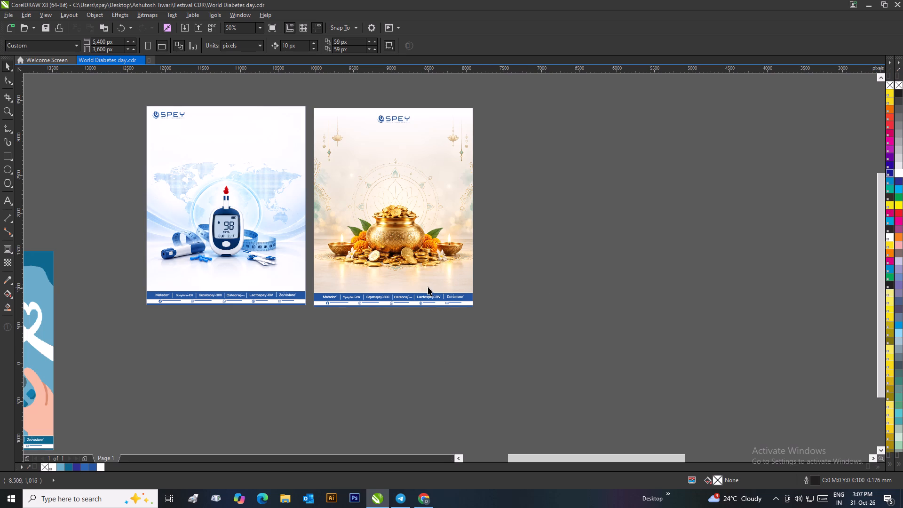
Edit the golden pot poster's PowerClip again and extend the image's top transparency fade down to the image's bottom edge.
scroll(428, 280, "up", 1)
scroll(450, 264, "down", 1)
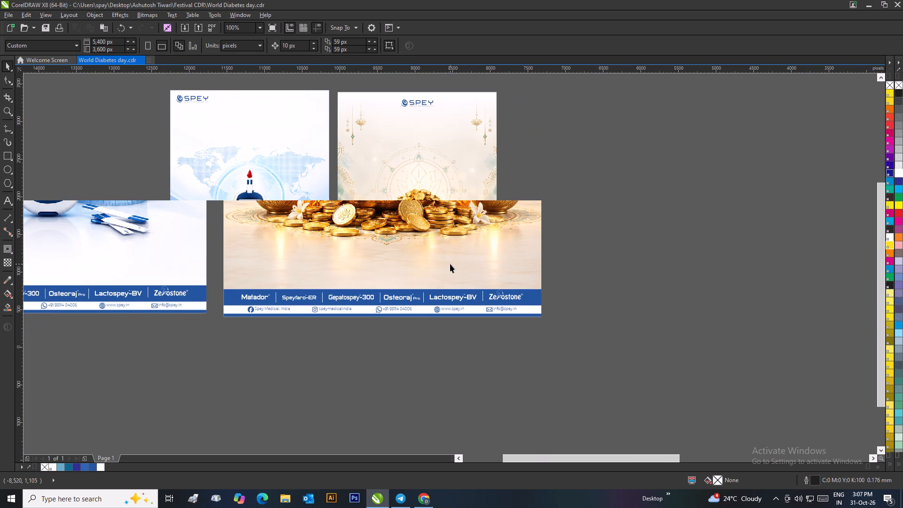
left_click(450, 264)
right_click(450, 264)
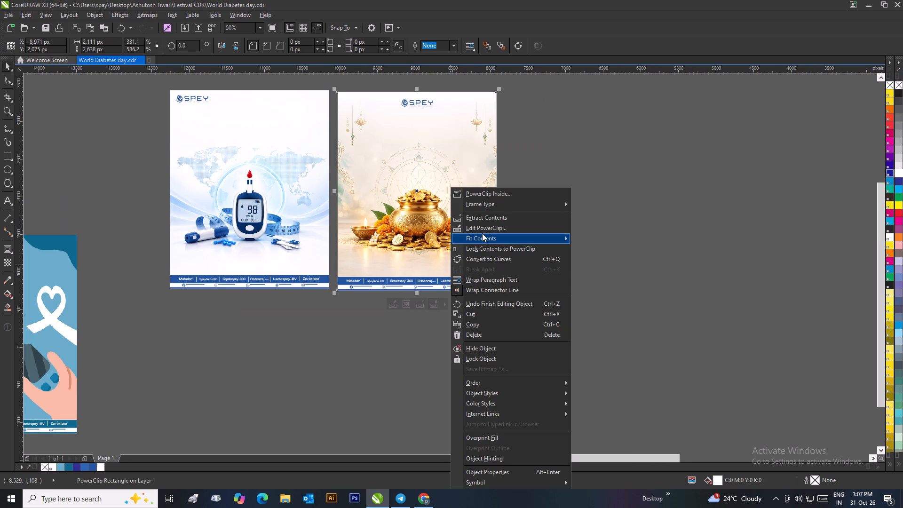
left_click(482, 230)
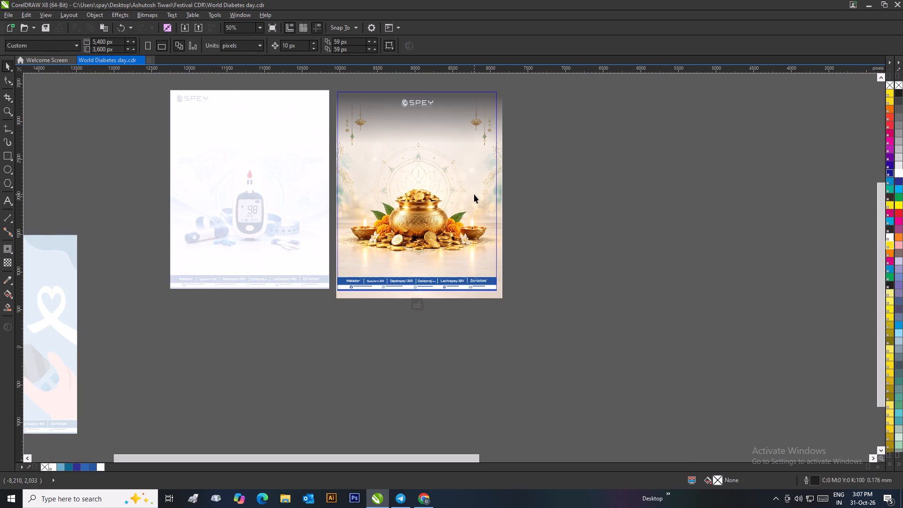
left_click(474, 194)
left_click(7, 262)
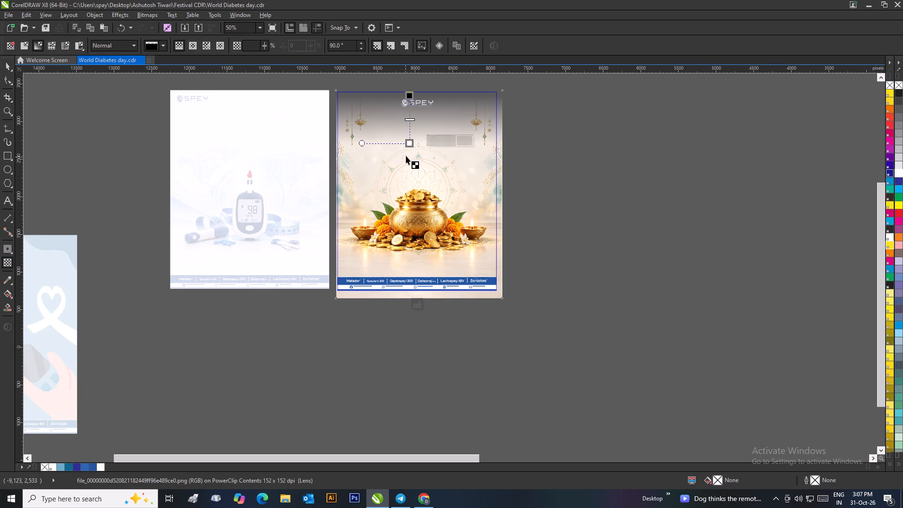
left_click_drag(408, 143, 407, 269, "ctrl")
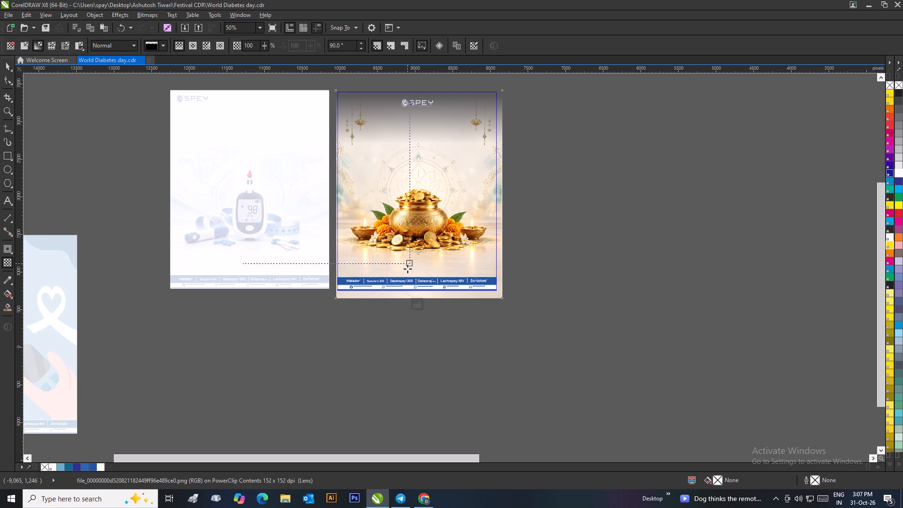
left_click_drag(407, 269, 410, 298, "ctrl")
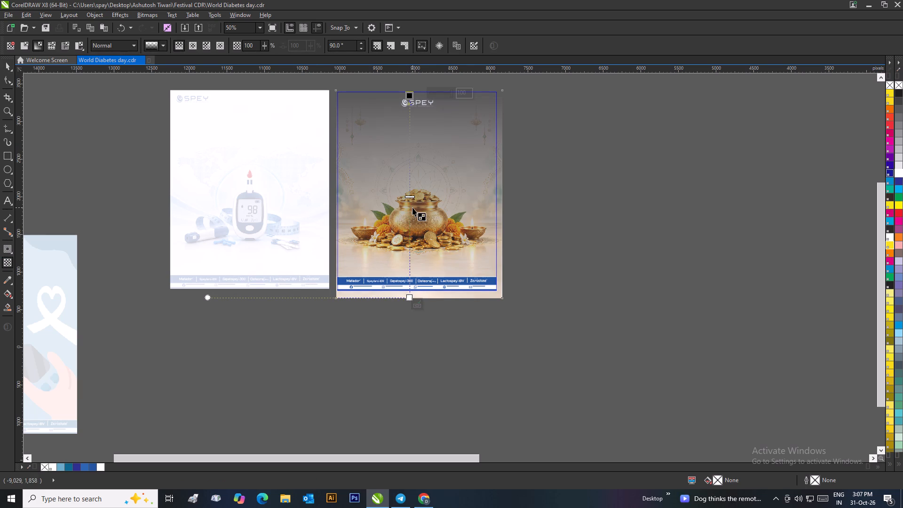
Add an intermediate node to the image's transparency fade, about halfway down near the top of the pot.
double_click(410, 191)
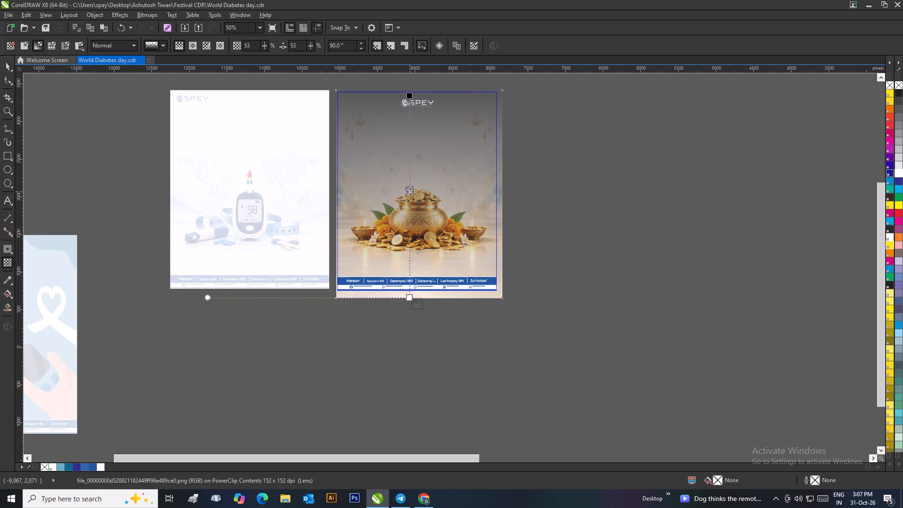
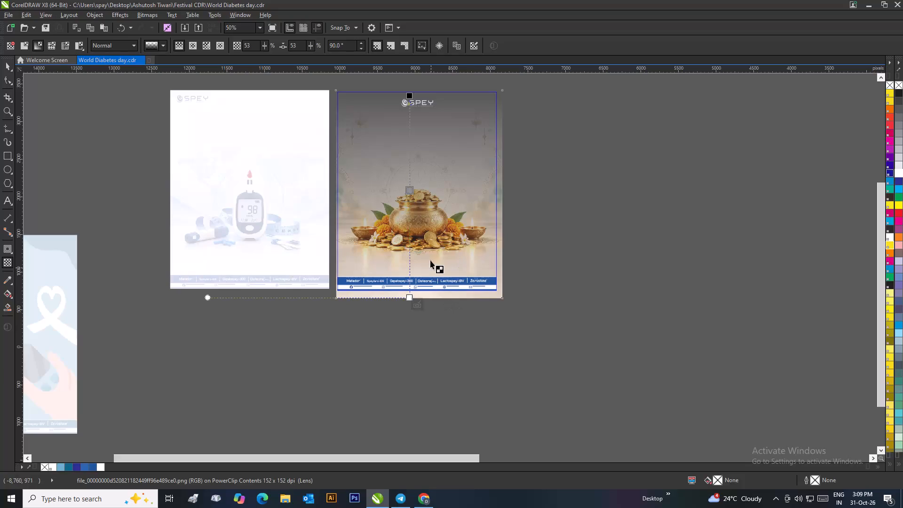
Set the image fade's middle node to 0% transparency and its bottom end node to 100%.
left_click(410, 188)
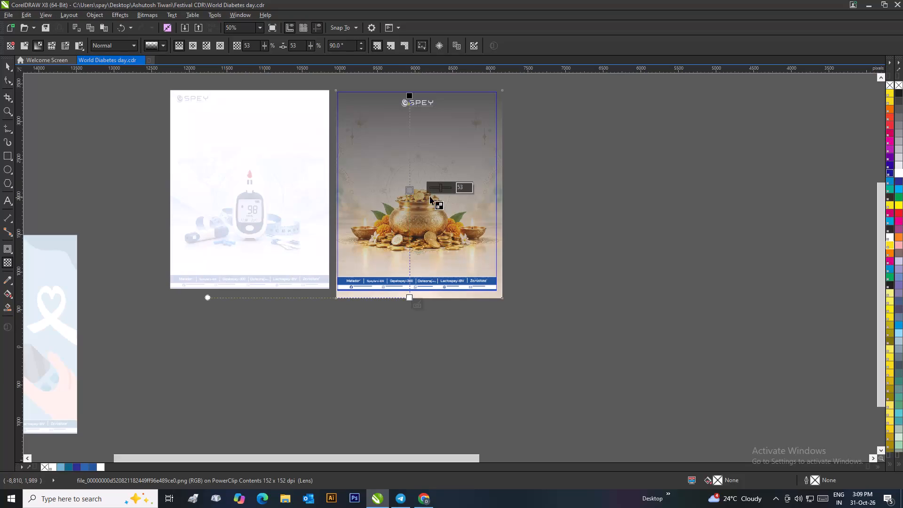
left_click_drag(441, 188, 426, 193)
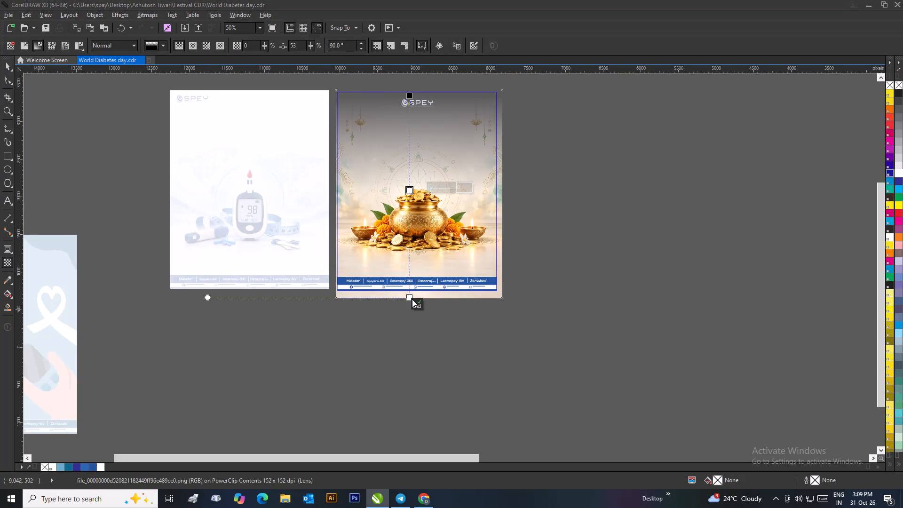
left_click(410, 297)
left_click_drag(430, 294, 454, 299)
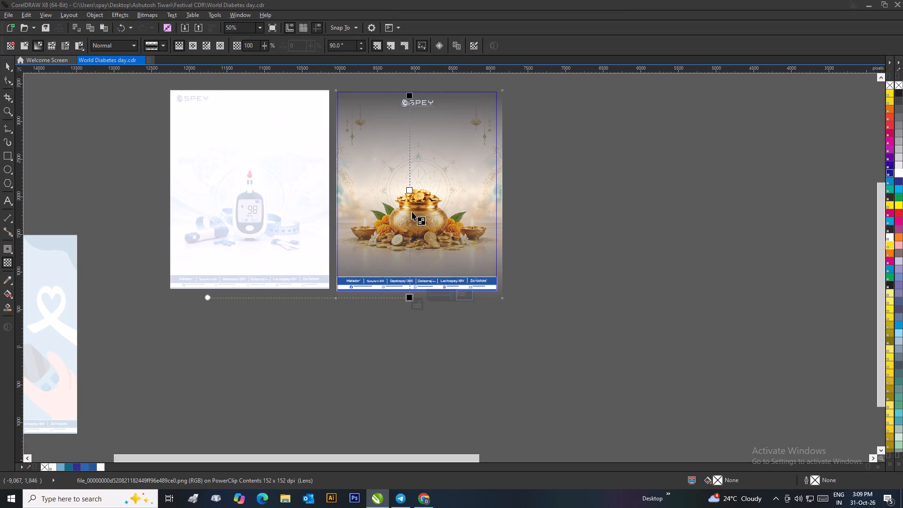
Add a node to the image's transparency fade near the pot's base and set it to 0% transparency.
double_click(409, 233)
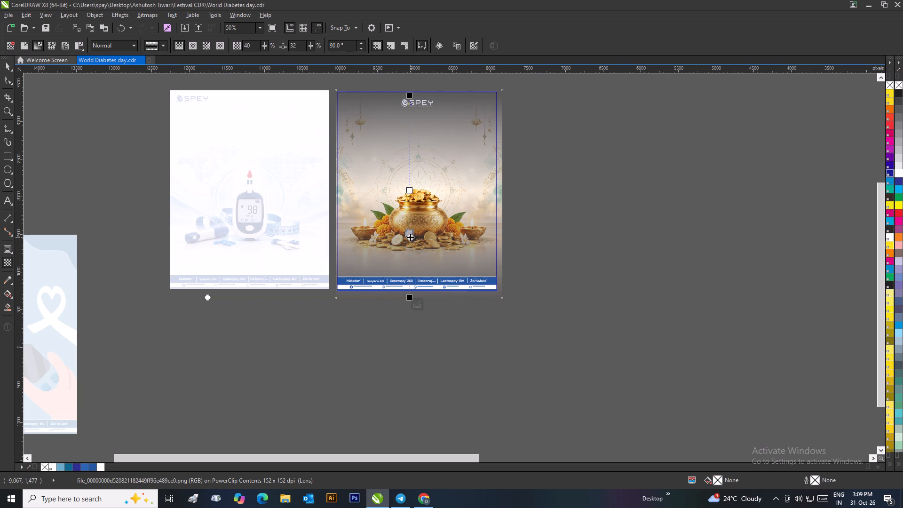
left_click(411, 237)
left_click_drag(436, 231, 444, 233)
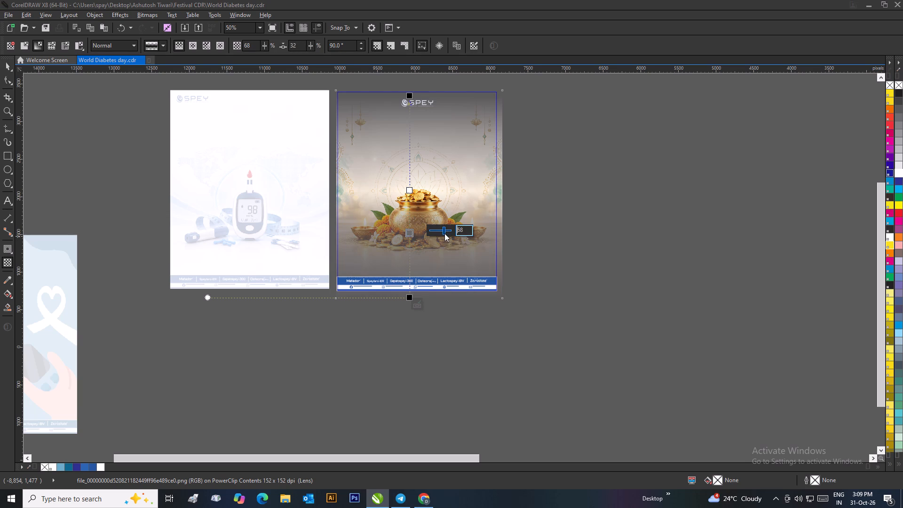
left_click_drag(445, 233, 423, 244)
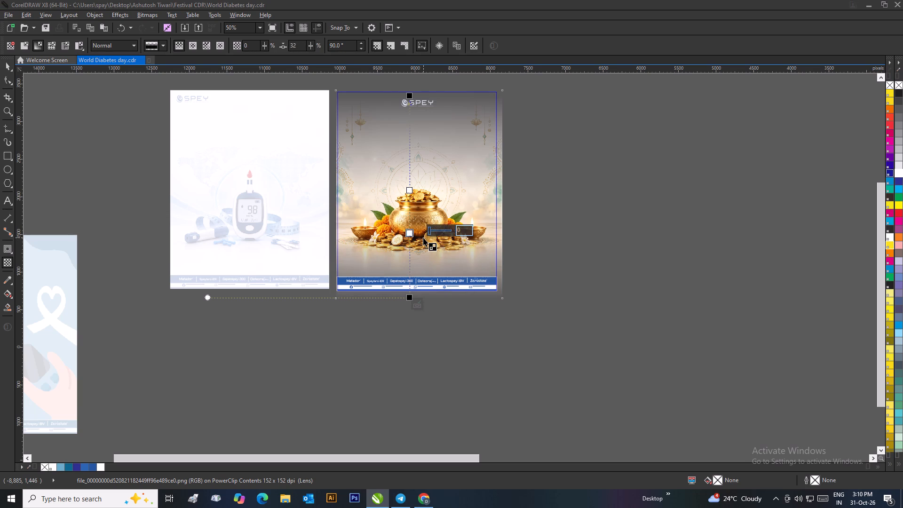
left_click(406, 231)
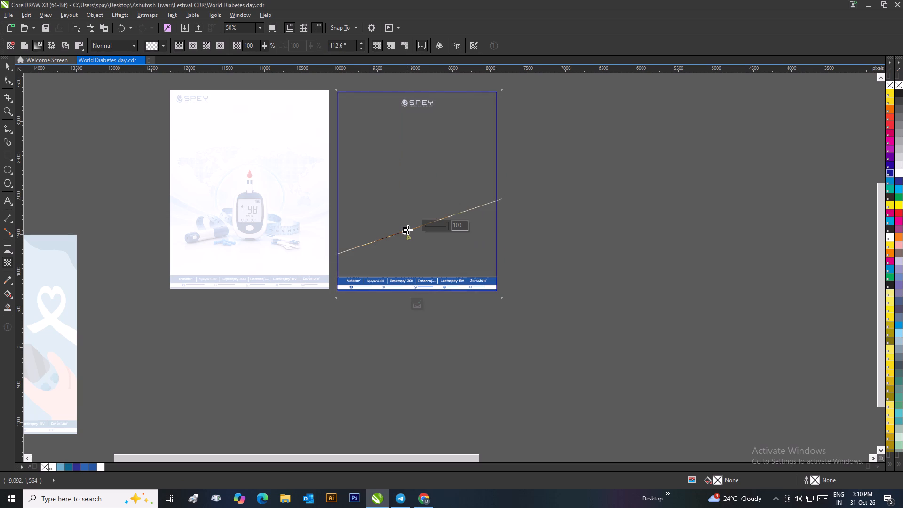
key("ctrl+z")
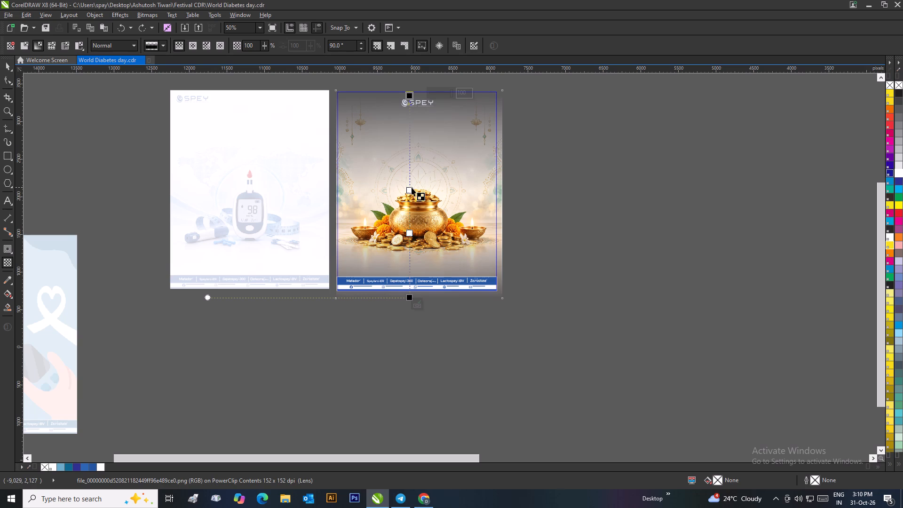
Add a fade node about midway between the logo and the pot, set it to 26% transparency, and finish editing the PowerClip.
double_click(409, 159)
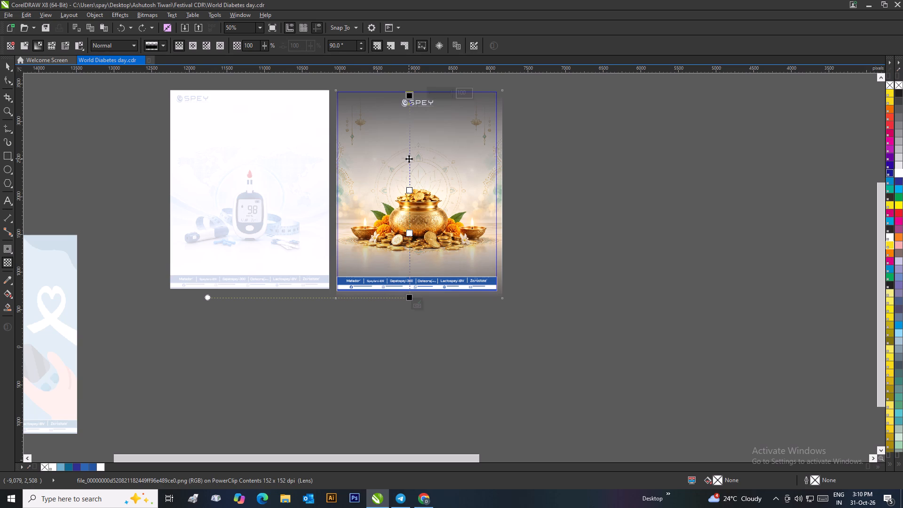
left_click(409, 159)
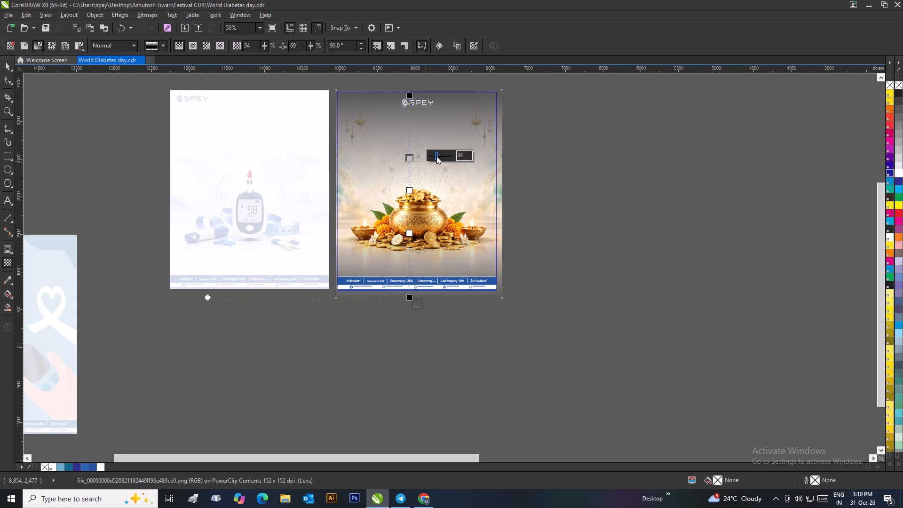
left_click(440, 156)
left_click(435, 153)
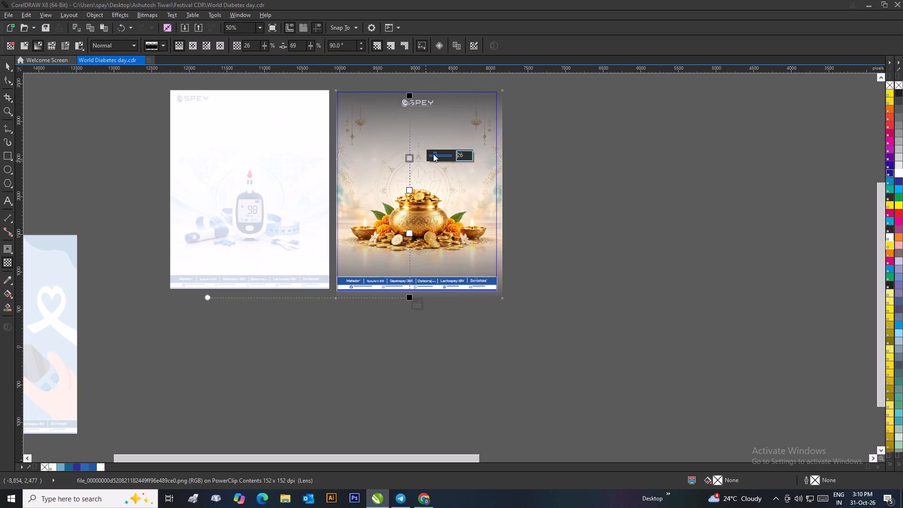
left_click(8, 64)
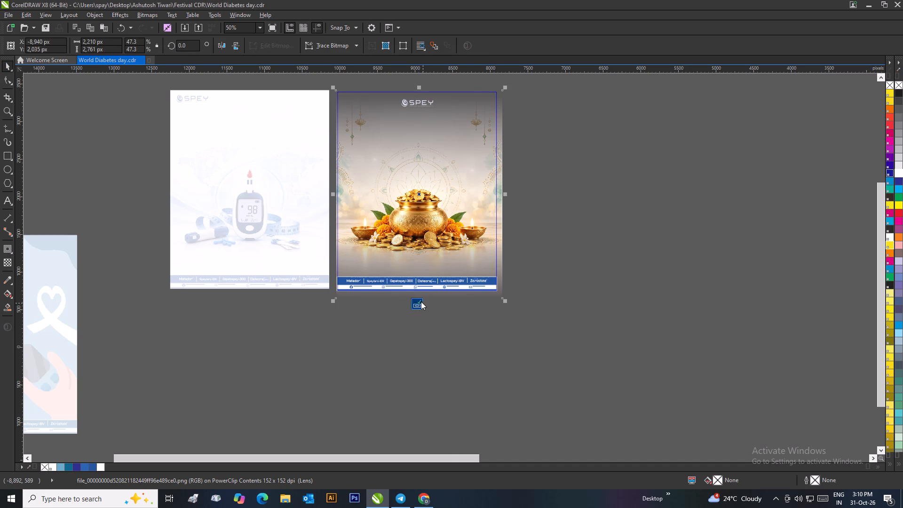
left_click(420, 300)
left_click(505, 320)
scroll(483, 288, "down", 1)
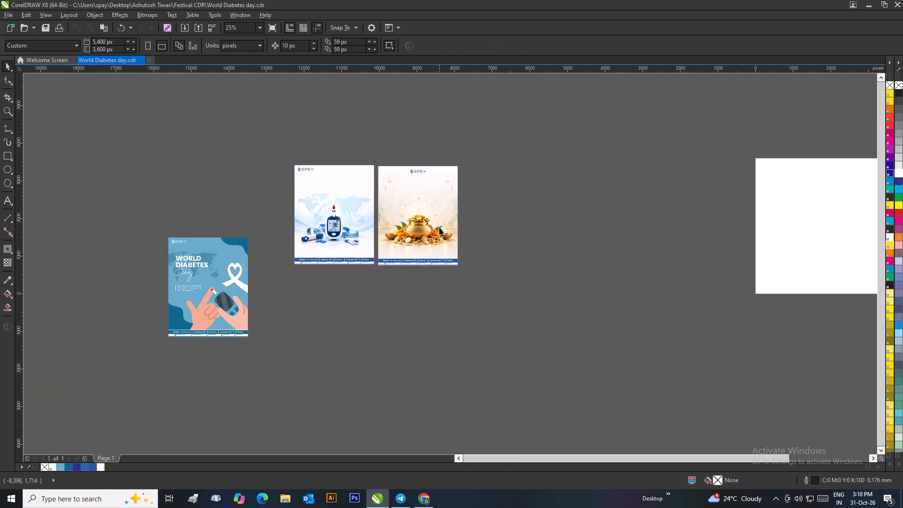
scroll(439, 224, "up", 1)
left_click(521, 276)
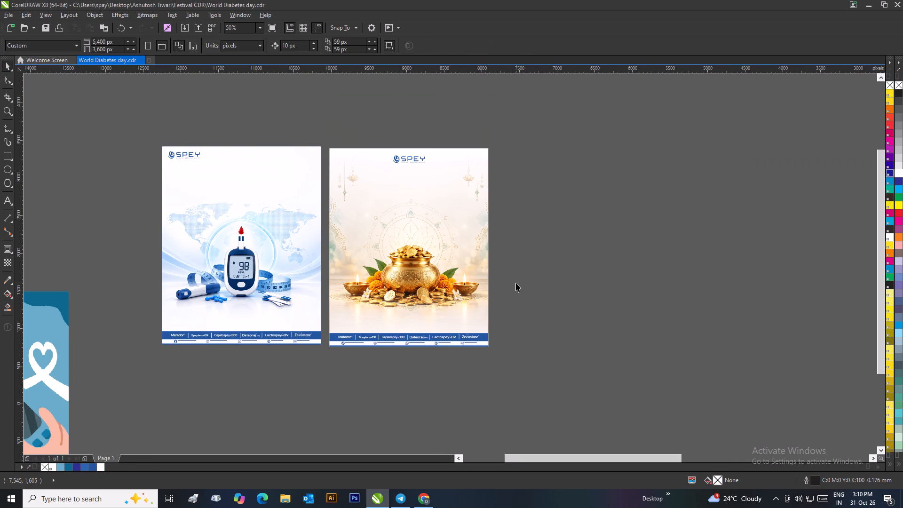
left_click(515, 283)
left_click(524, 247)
Draw a circle about 1,538 px in diameter over the golden pot poster and place it around the pot.
left_click(1, 154)
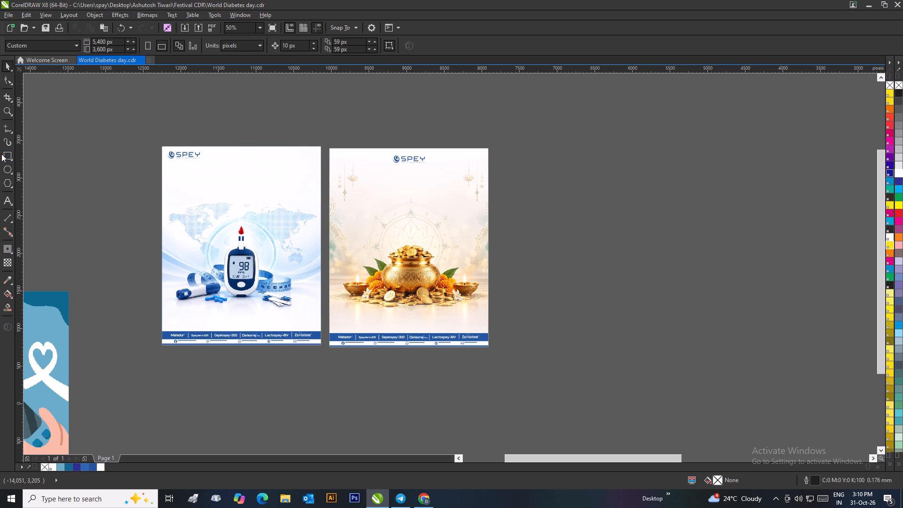
left_click(8, 165)
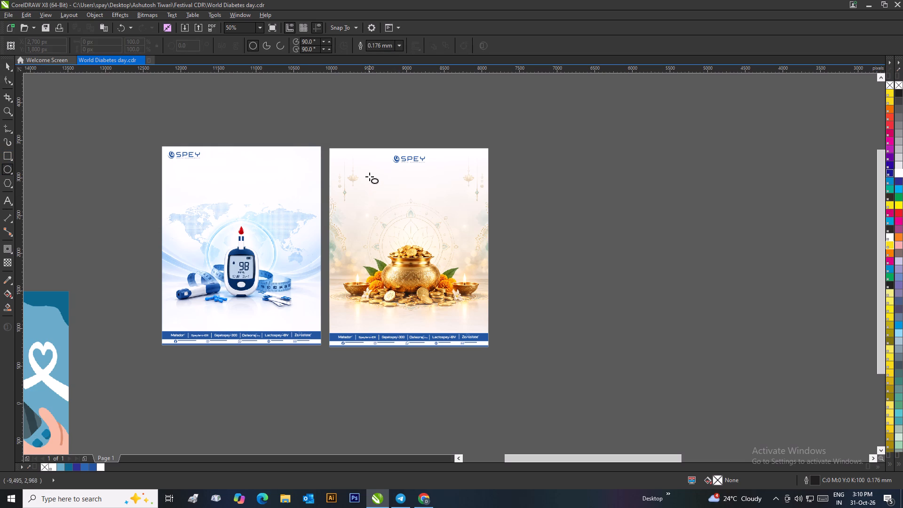
left_click_drag(369, 175, 421, 291, "ctrl")
left_click_drag(427, 233, 423, 235)
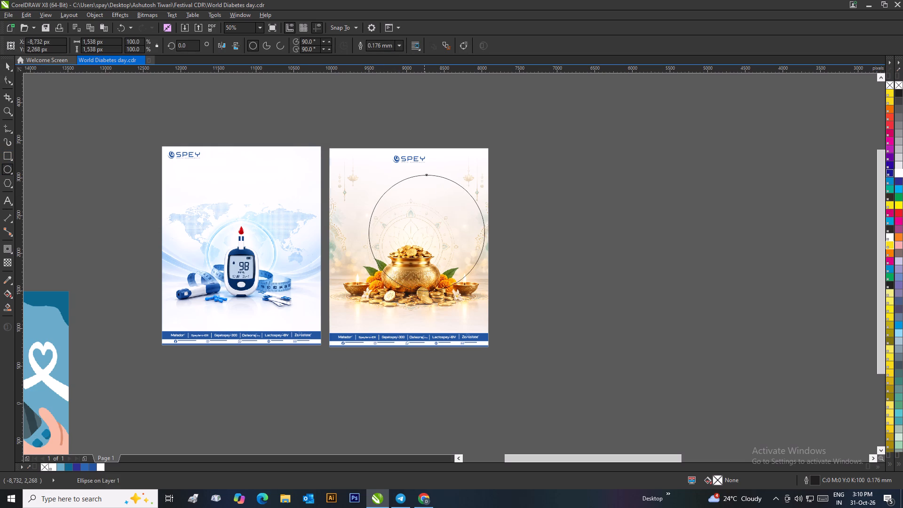
left_click_drag(423, 235, 408, 238)
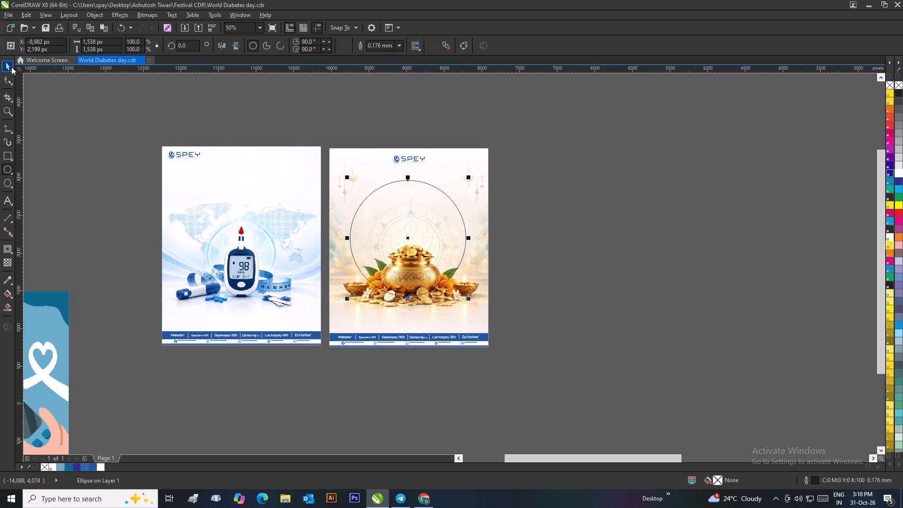
Move the circle up slightly, enlarge it to about 1,694 px in diameter, and centre it horizontally on the golden pot poster.
left_click(8, 66)
left_click(634, 188)
left_click(410, 217)
left_click(420, 217)
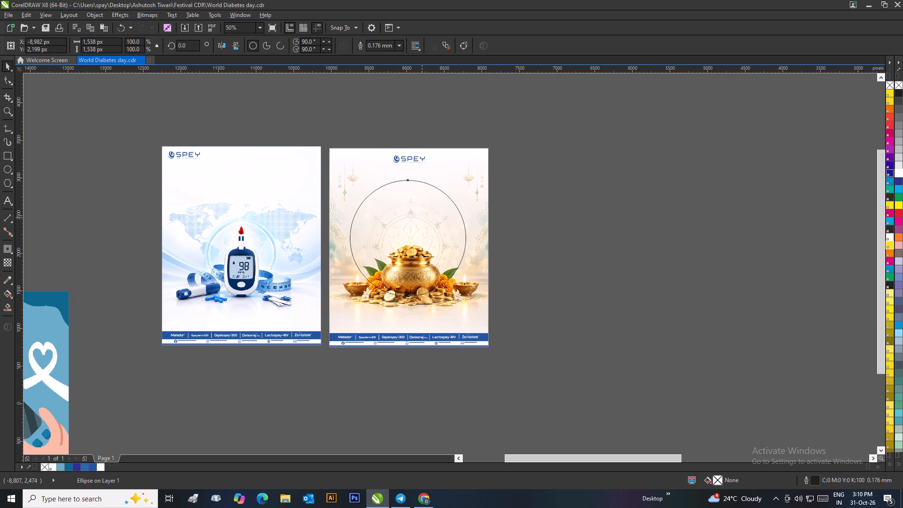
left_click_drag(417, 211, 412, 204)
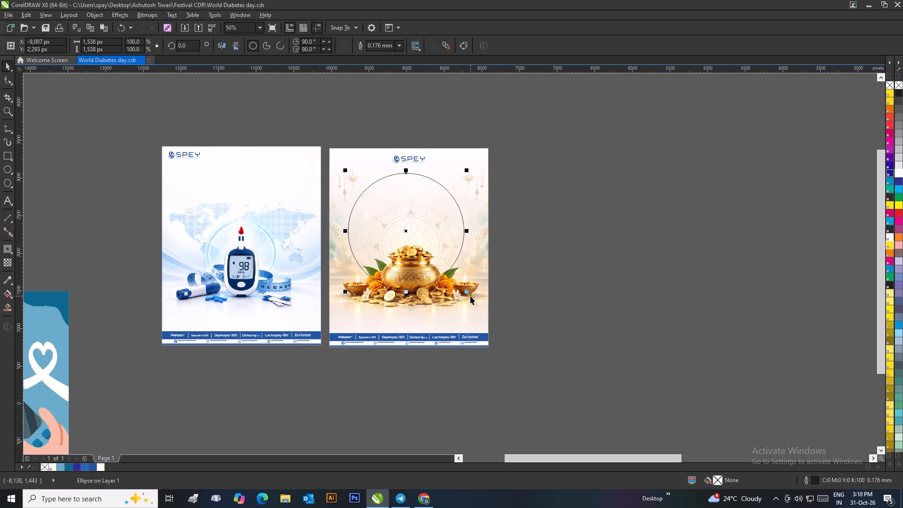
left_click_drag(467, 294, 479, 312)
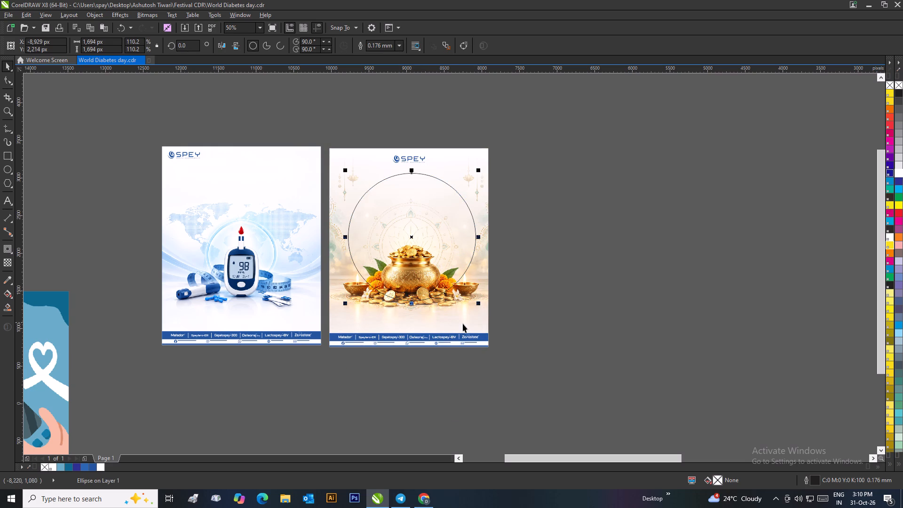
left_click(462, 324, "shift")
key("c")
left_click(544, 296)
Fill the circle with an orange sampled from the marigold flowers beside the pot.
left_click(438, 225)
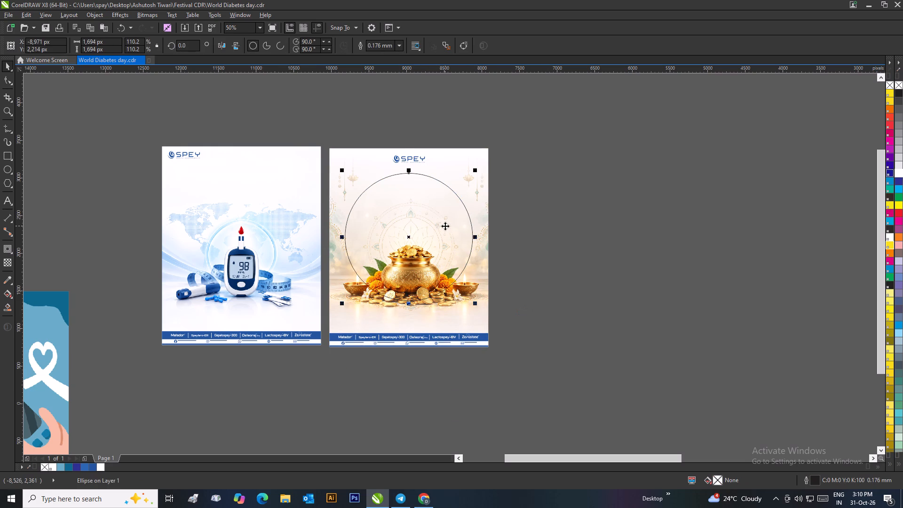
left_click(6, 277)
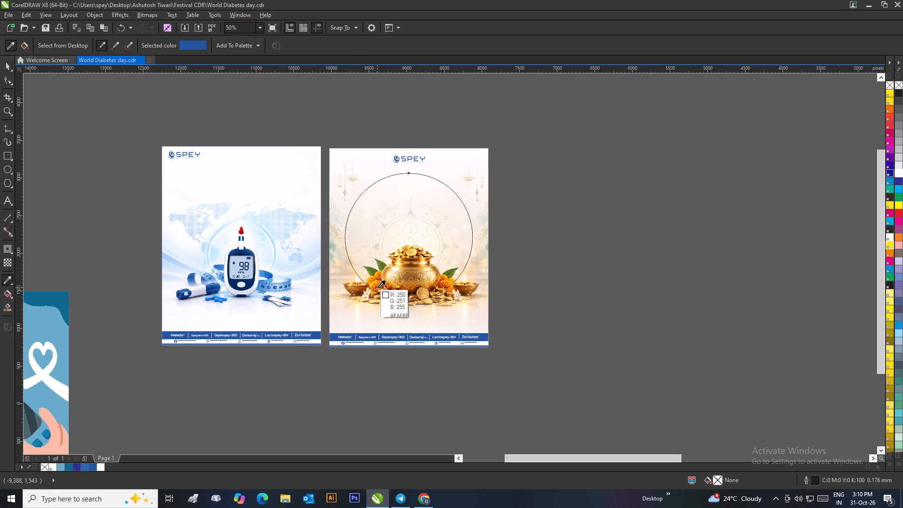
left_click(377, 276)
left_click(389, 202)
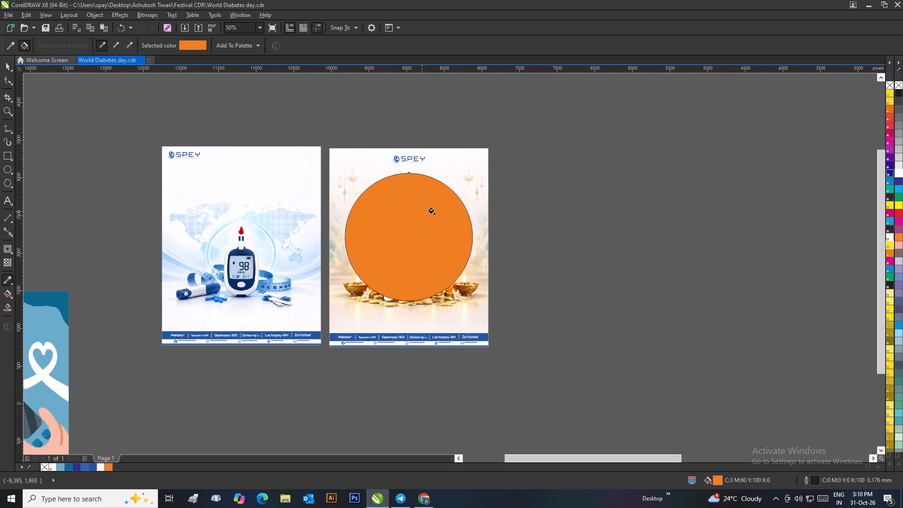
Remove the circle's outline.
left_click(5, 63)
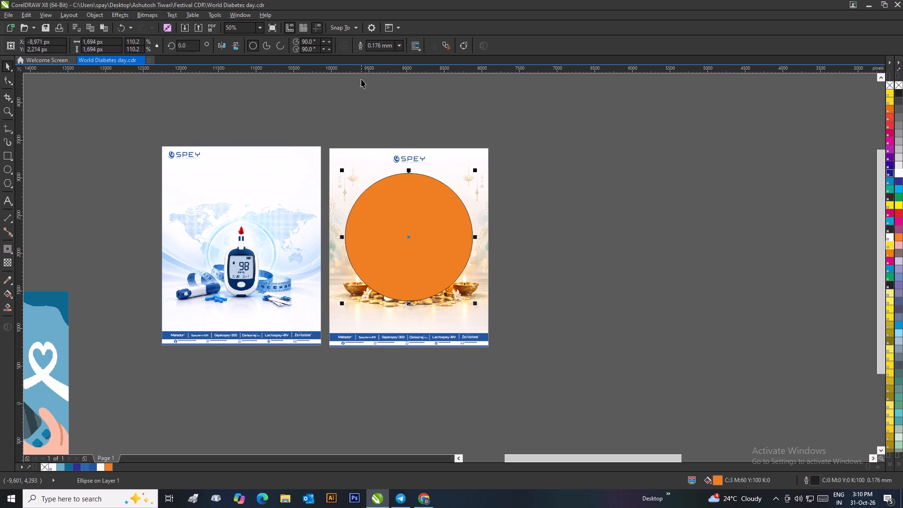
left_click(396, 45)
left_click(388, 53)
left_click(511, 148)
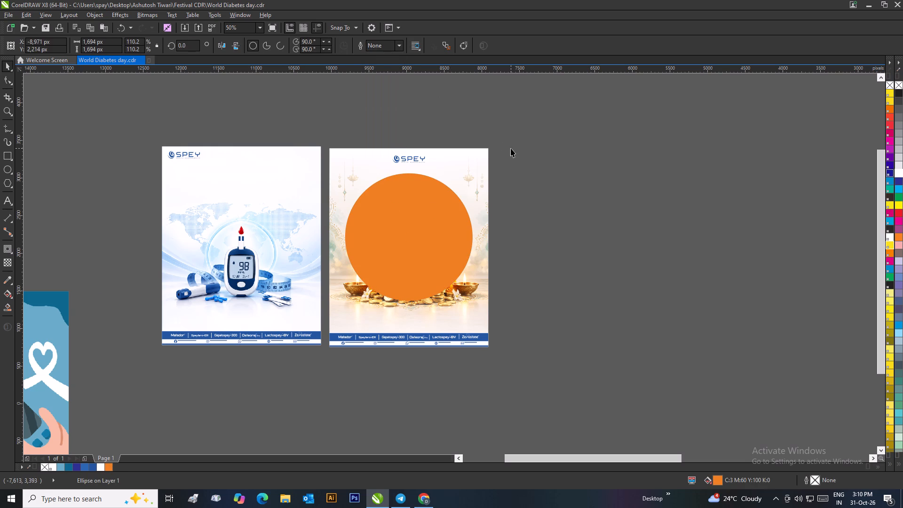
Change the circle's fill to the palette orange C0 M60 Y80 K0.
left_click(428, 222)
left_click(889, 258)
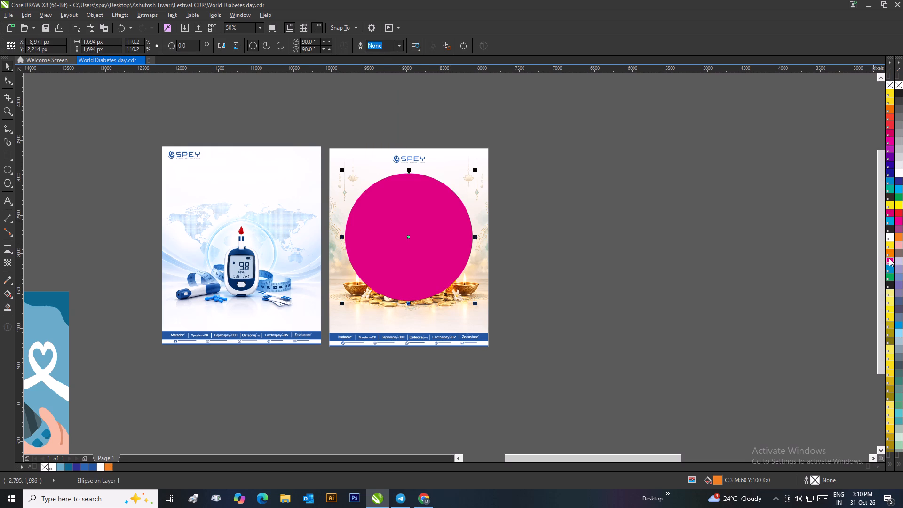
scroll(902, 268, "down", 13)
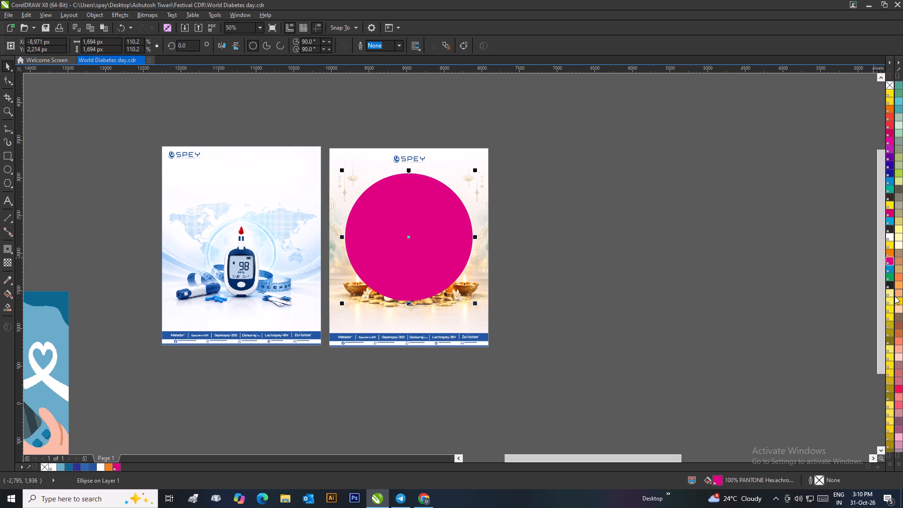
left_click(896, 295)
left_click(898, 280)
left_click(747, 257)
Apply a vertical linear transparency to the orange circle, opaque near its top edge and fading out completely at the top of the pot.
left_click(439, 213)
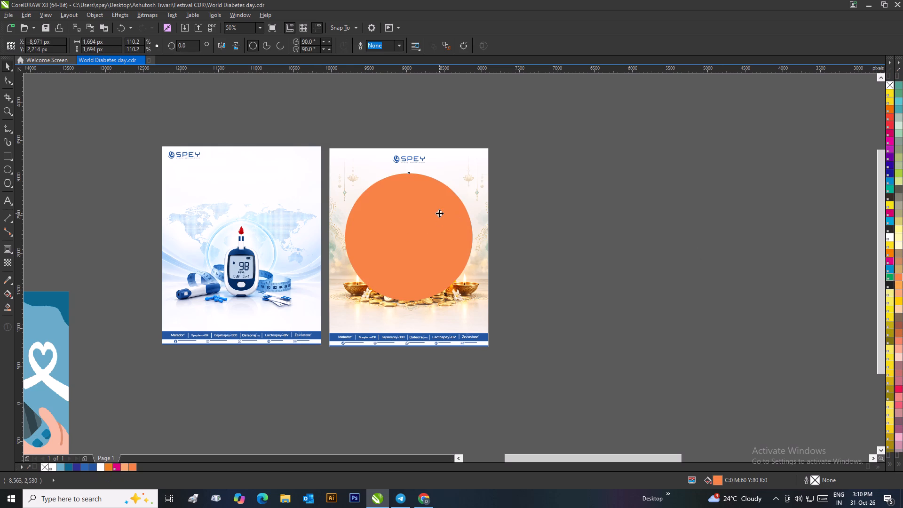
double_click(0, 263)
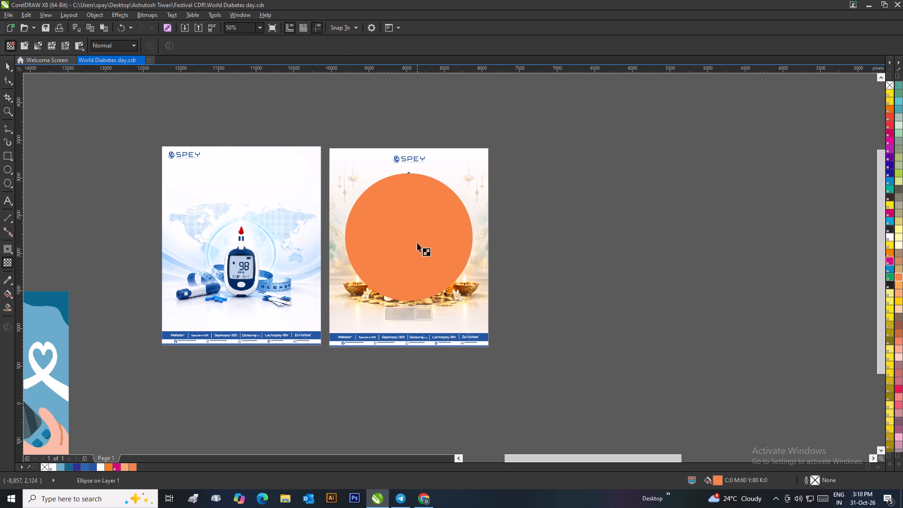
left_click_drag(417, 230, 422, 278, "ctrl")
left_click_drag(412, 205, 412, 218, "ctrl")
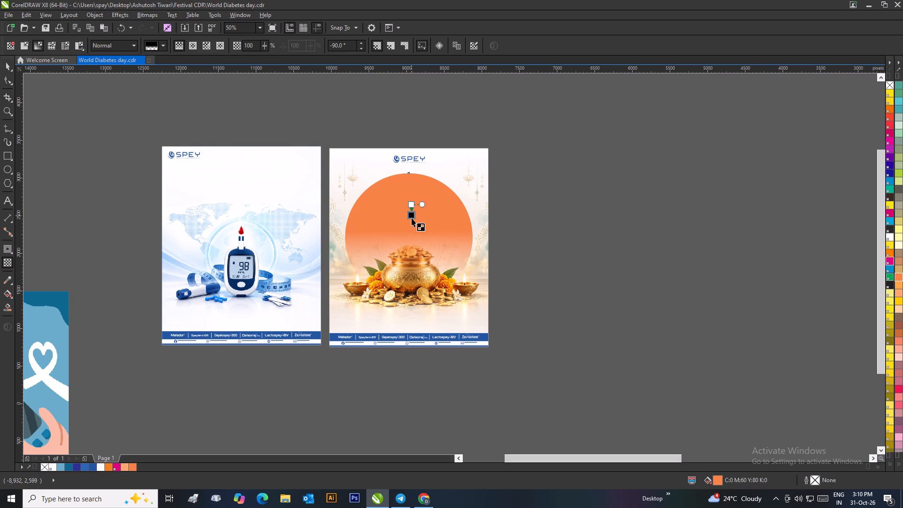
left_click_drag(412, 218, 412, 234, "ctrl")
left_click_drag(411, 204, 408, 179, "ctrl")
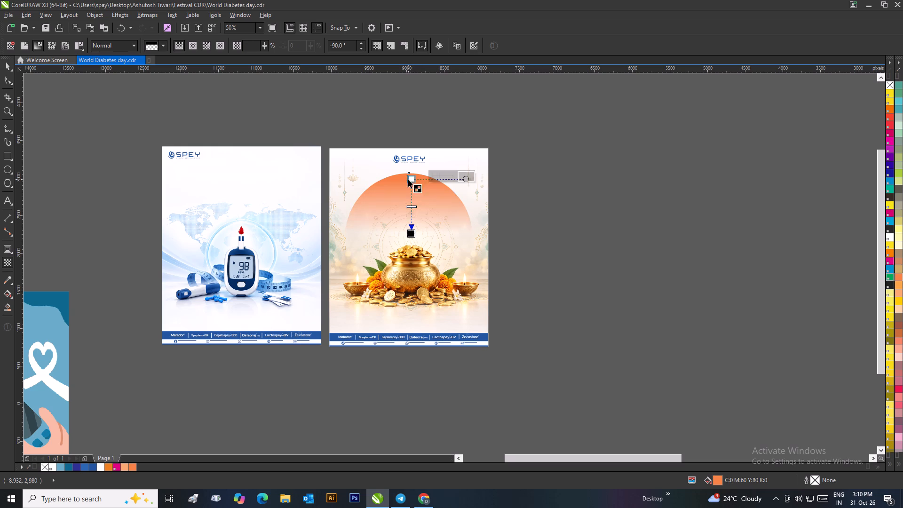
left_click_drag(409, 232, 407, 257, "ctrl")
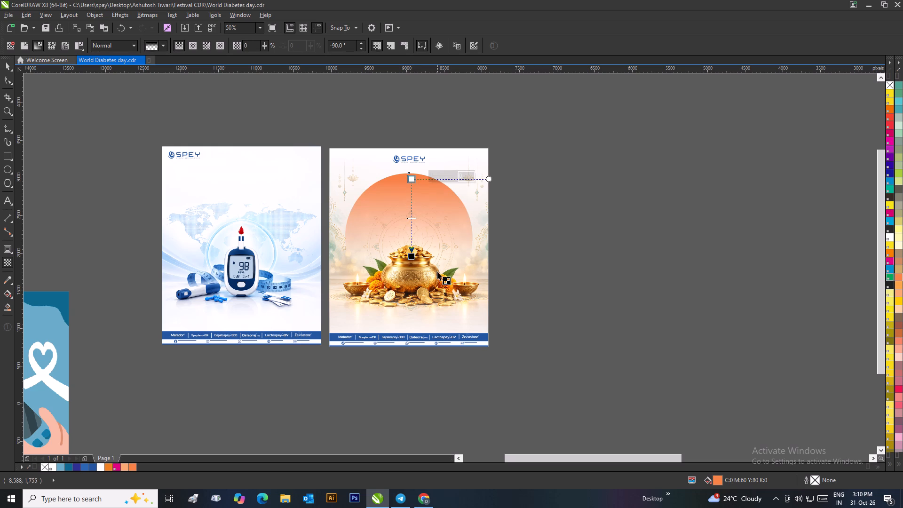
left_click(12, 66)
left_click(591, 242)
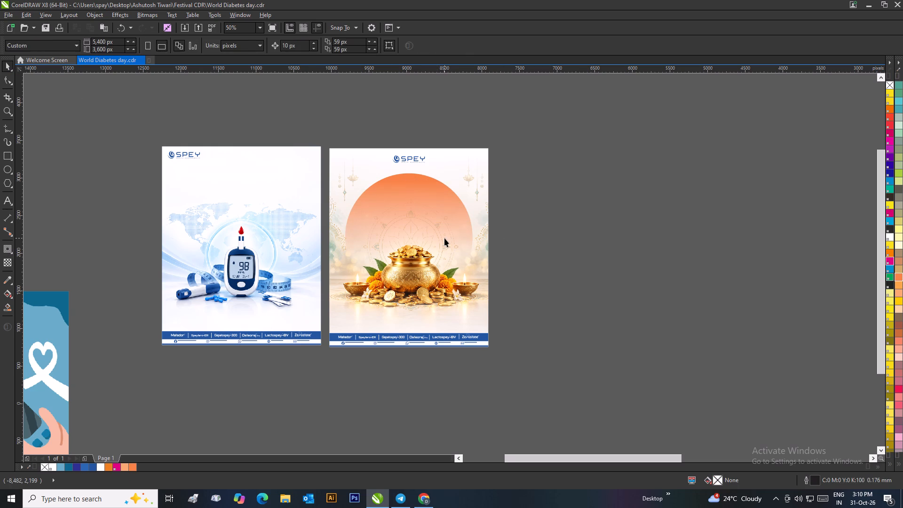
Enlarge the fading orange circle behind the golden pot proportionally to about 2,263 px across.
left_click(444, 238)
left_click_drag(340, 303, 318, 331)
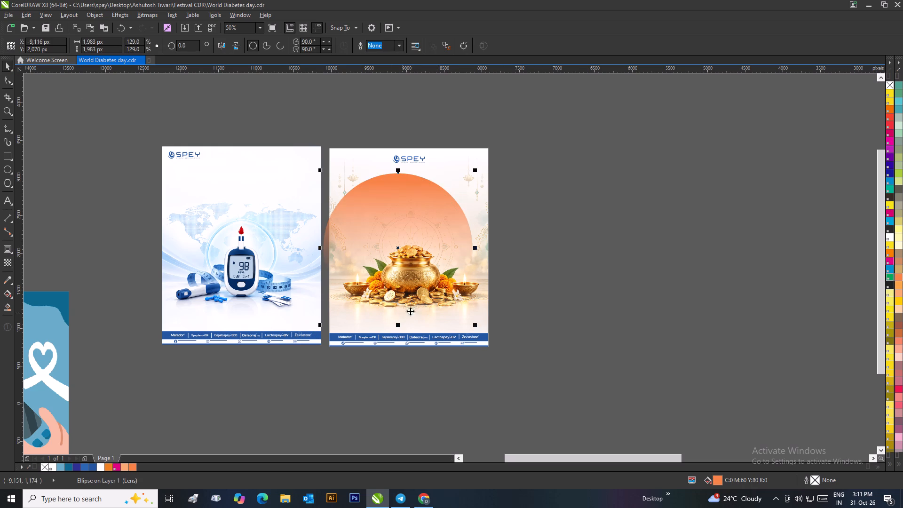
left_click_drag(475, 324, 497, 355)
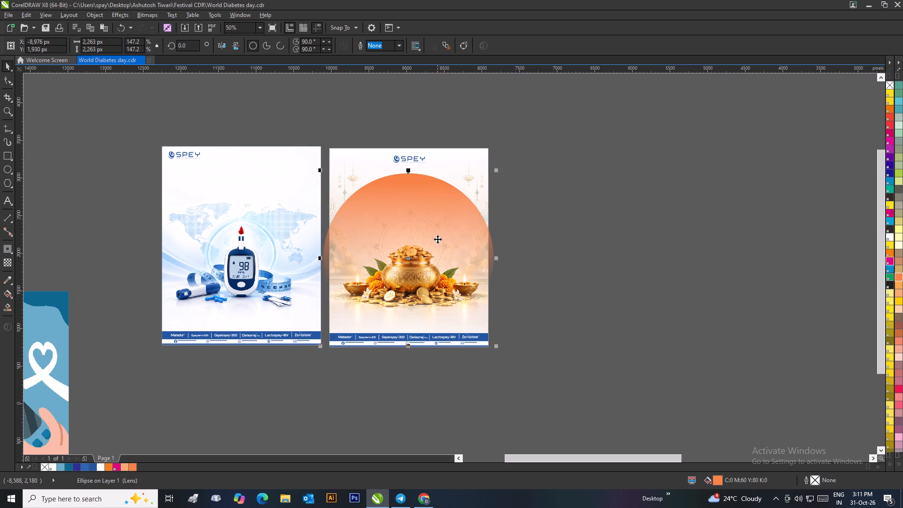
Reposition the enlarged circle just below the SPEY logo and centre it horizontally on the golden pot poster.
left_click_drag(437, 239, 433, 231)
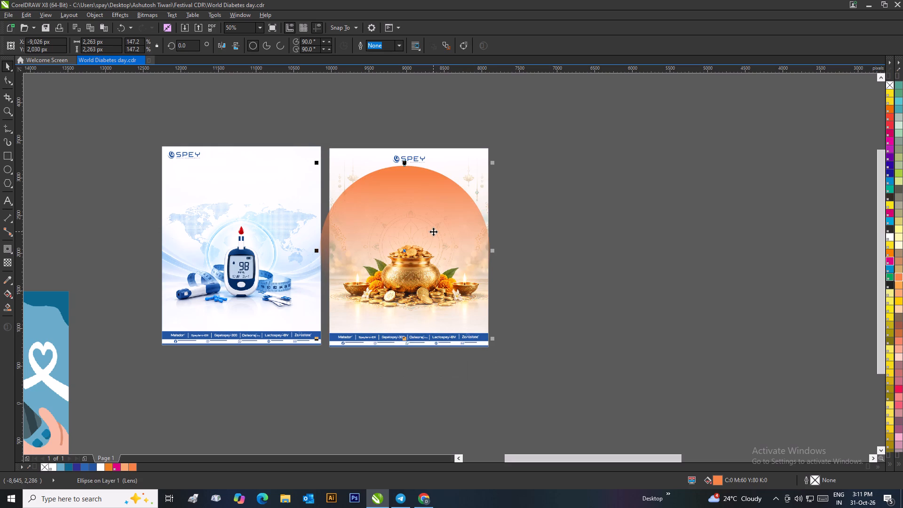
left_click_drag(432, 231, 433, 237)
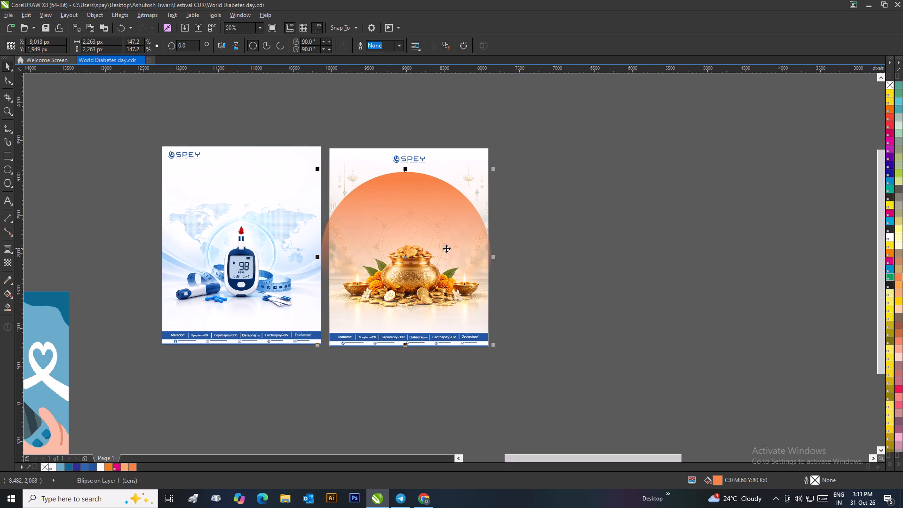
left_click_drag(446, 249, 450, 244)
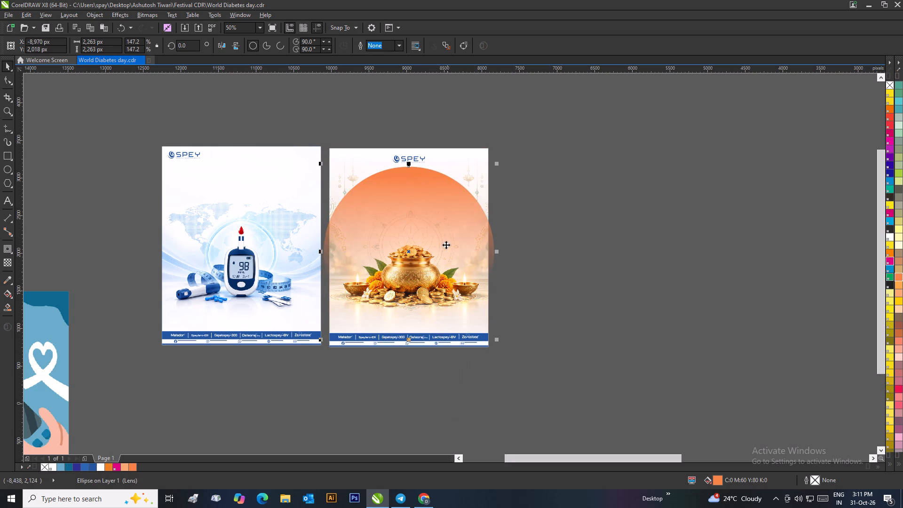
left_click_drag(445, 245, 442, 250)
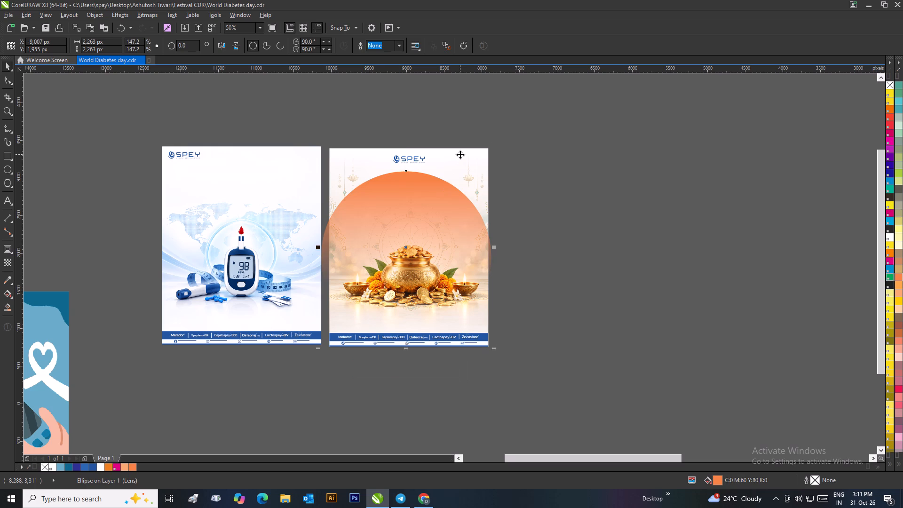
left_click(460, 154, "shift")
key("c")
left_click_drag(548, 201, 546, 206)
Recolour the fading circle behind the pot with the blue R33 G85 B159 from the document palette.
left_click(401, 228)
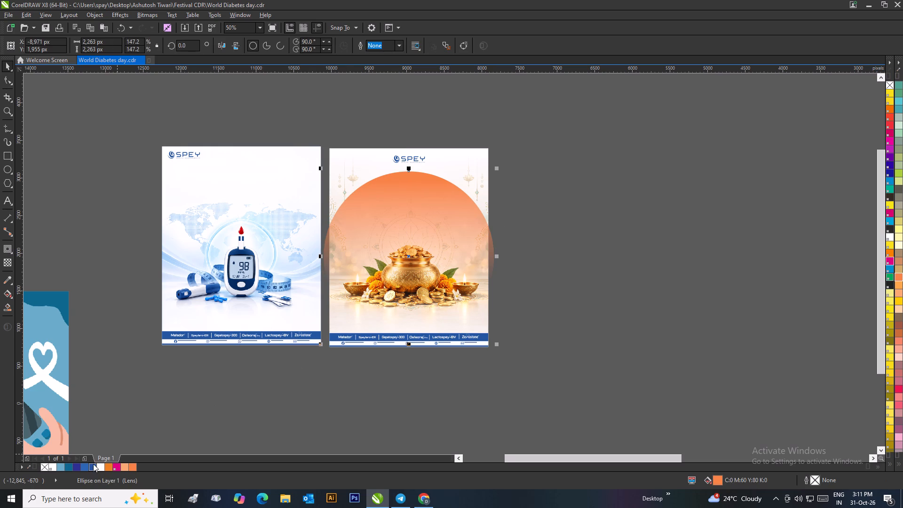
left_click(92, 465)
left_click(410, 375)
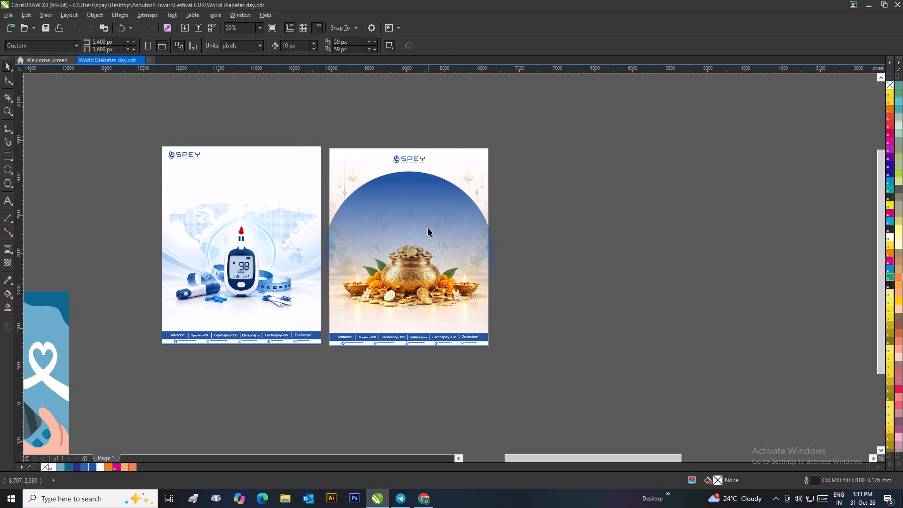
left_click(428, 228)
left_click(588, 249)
Delete the whole golden pot poster together with its fading circle.
left_click(489, 249)
left_click_drag(419, 248, 546, 218)
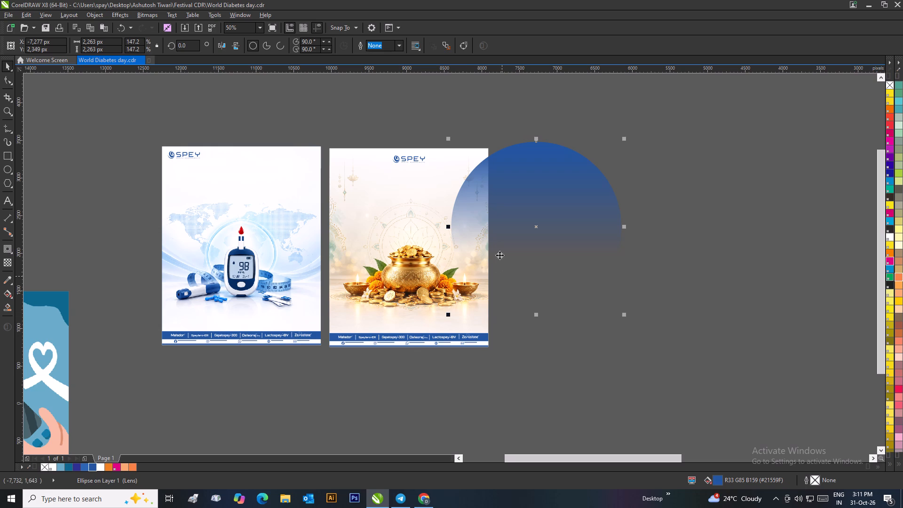
left_click_drag(654, 99, 324, 402)
key("Delete")
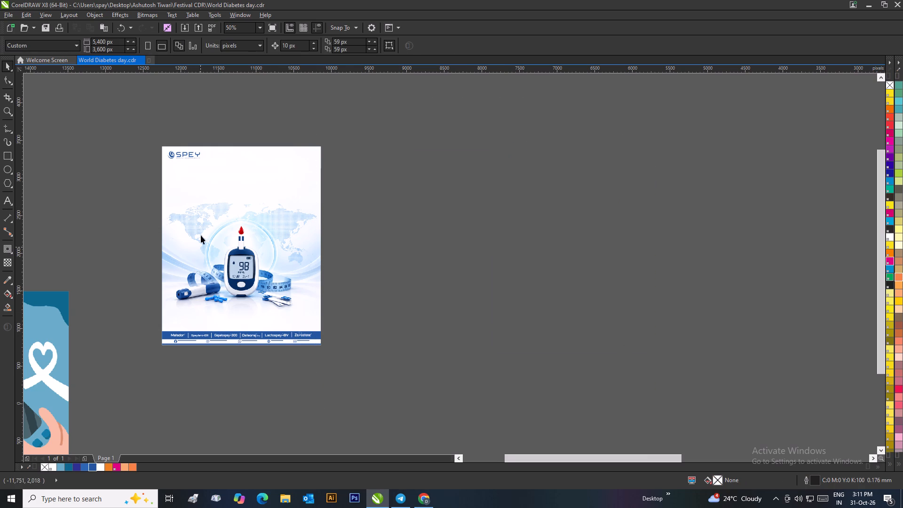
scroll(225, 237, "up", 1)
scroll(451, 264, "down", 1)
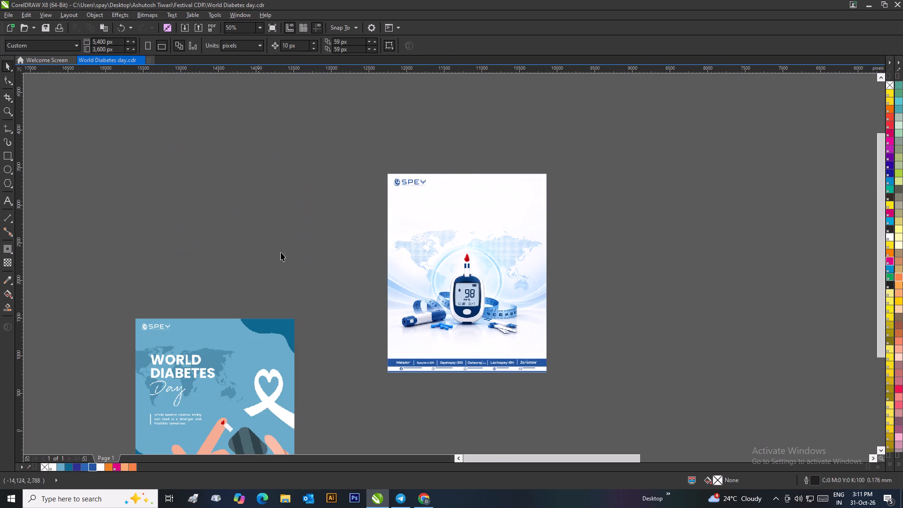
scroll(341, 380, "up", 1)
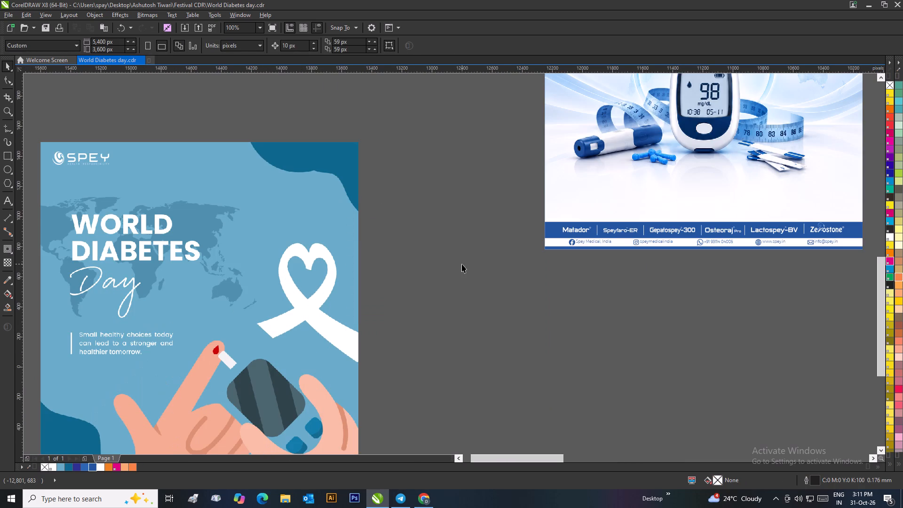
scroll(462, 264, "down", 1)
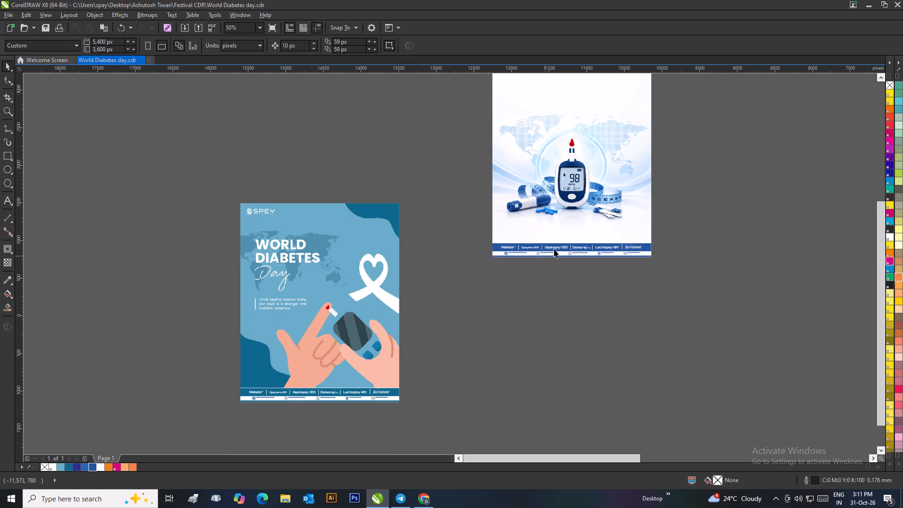
Switch to Chrome, search Google for "png tree" in a new browser page and open the Pngtree website.
left_click(420, 493)
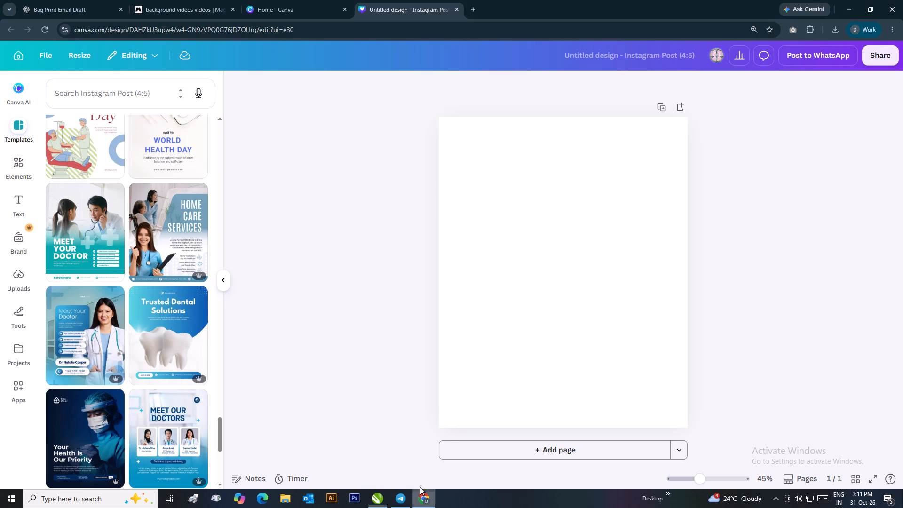
left_click(469, 7)
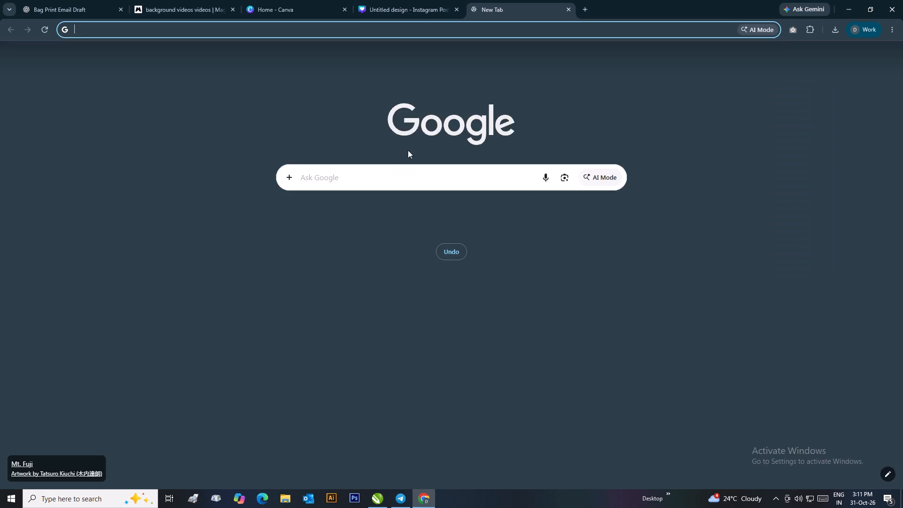
left_click(383, 183)
type("png tree")
key("Return")
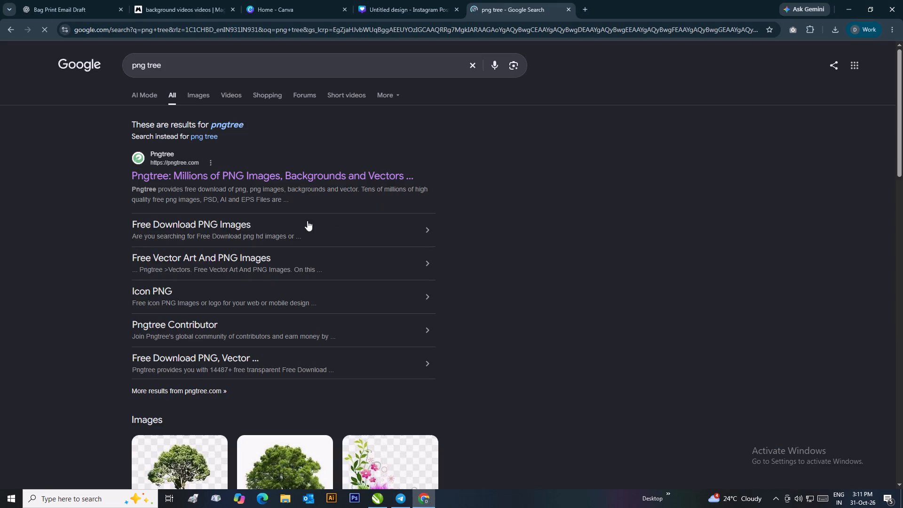
left_click(246, 175)
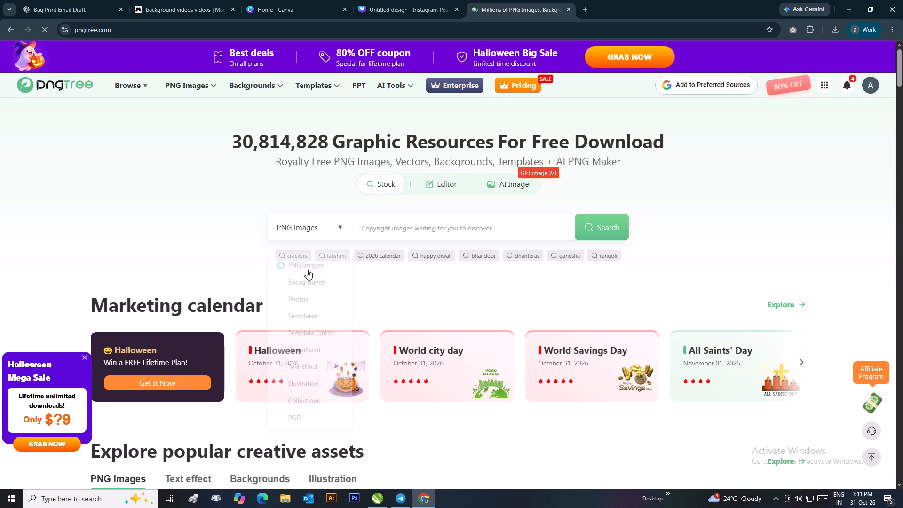
Search Pngtree's PNG images for "world diabetes day".
left_click(382, 233)
type("world diabetes day")
key("Return")
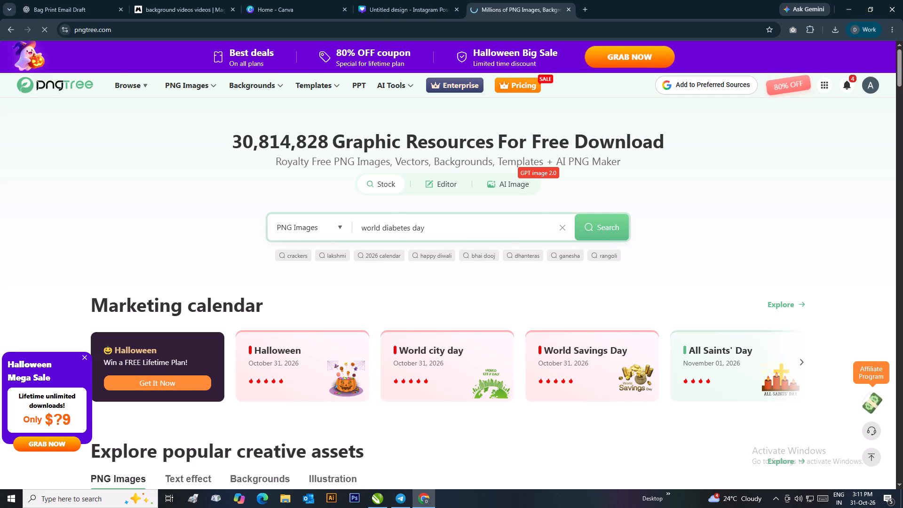
Look through the World Diabetes Day PNG results for title lettering that suits the glucometer poster.
scroll(507, 306, "down", 4)
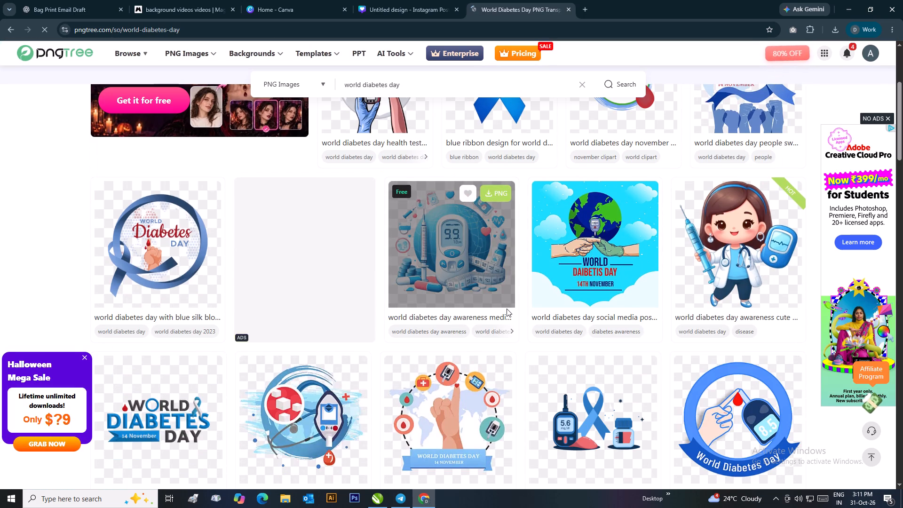
scroll(505, 319, "down", 3)
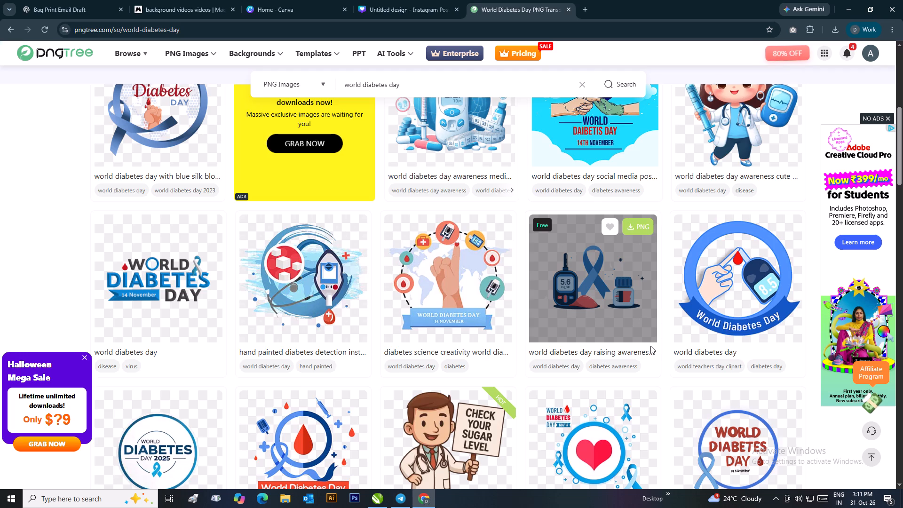
scroll(650, 346, "down", 9)
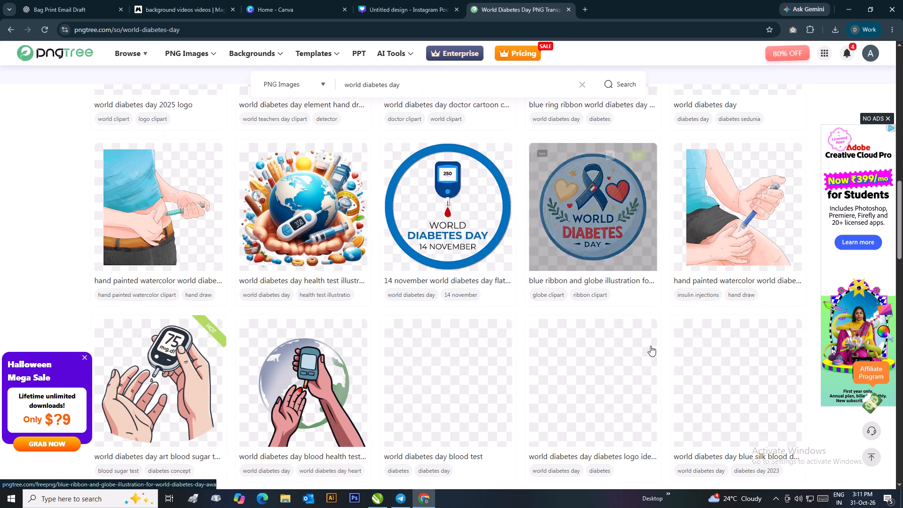
scroll(489, 350, "down", 6)
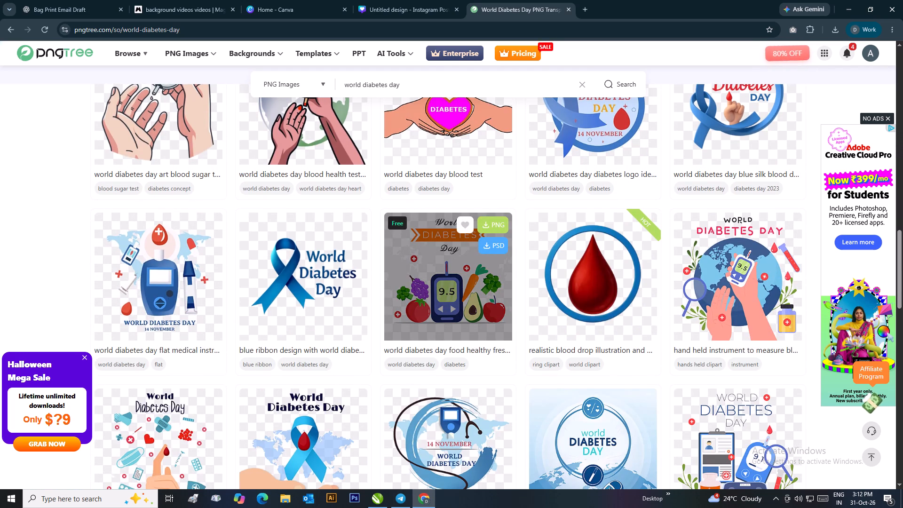
scroll(475, 353, "down", 4)
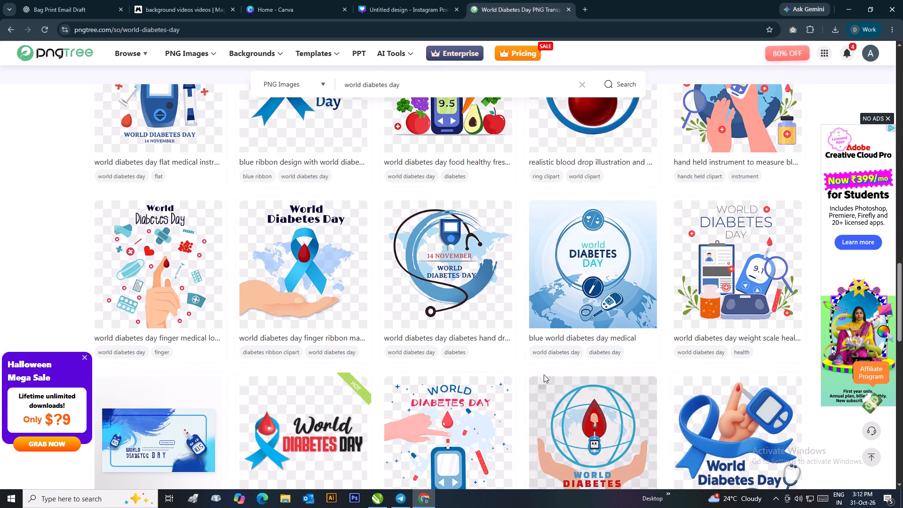
scroll(585, 371, "down", 3)
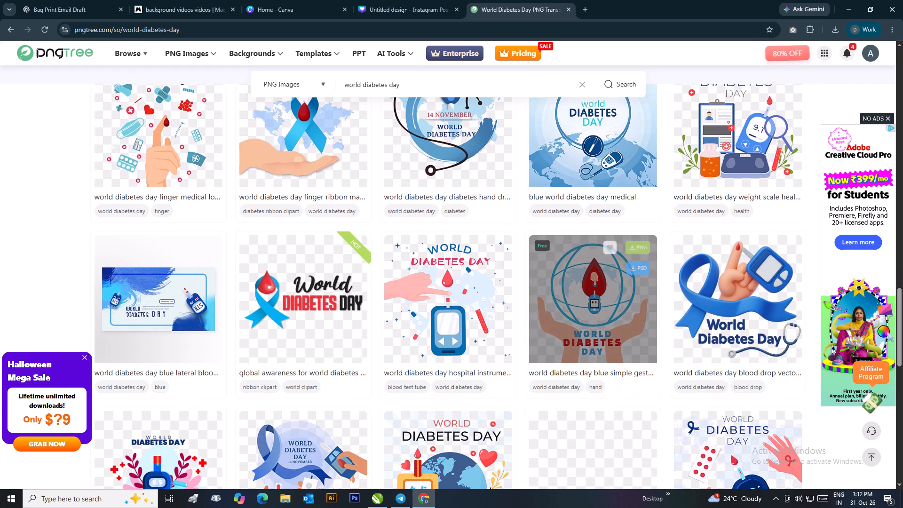
scroll(585, 371, "down", 3)
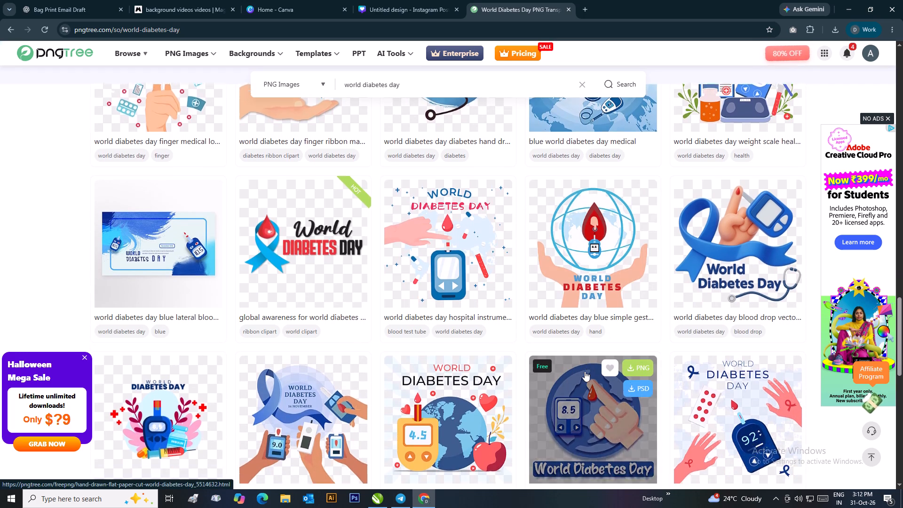
scroll(585, 371, "down", 1)
scroll(327, 353, "down", 5)
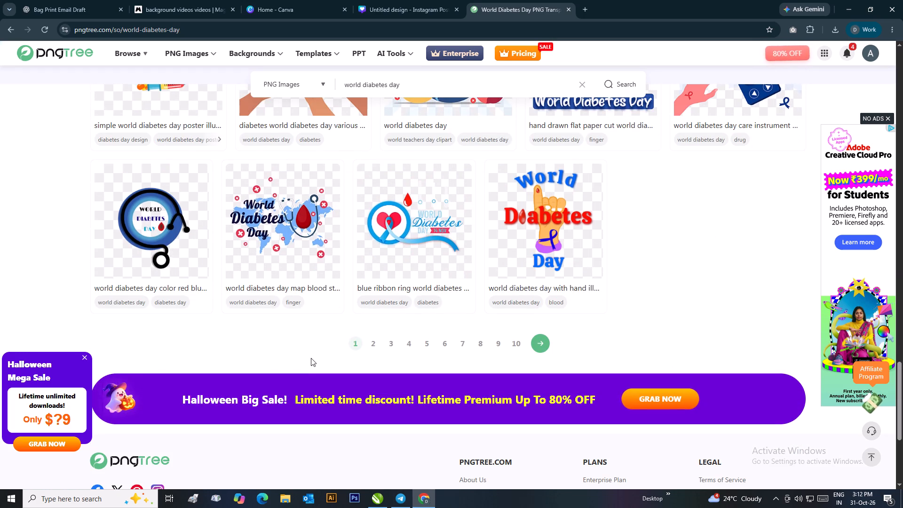
scroll(237, 291, "up", 19)
scroll(185, 235, "up", 5)
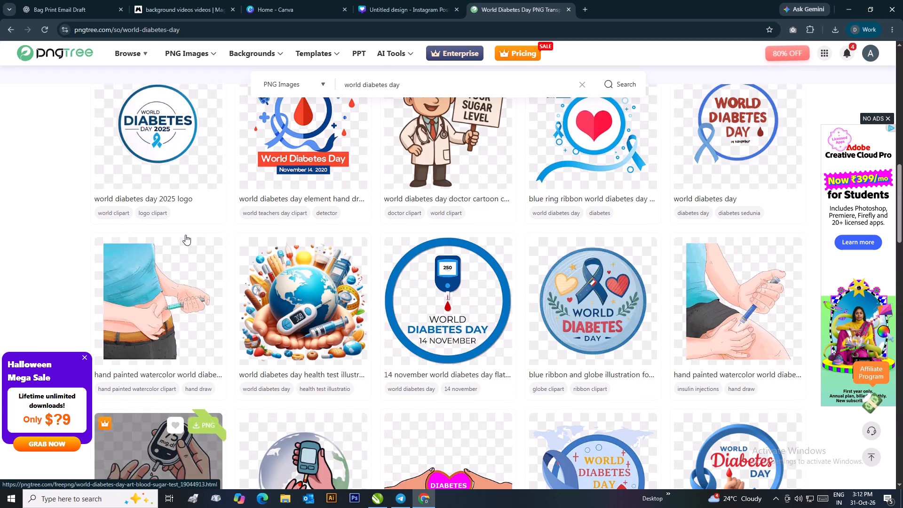
scroll(299, 244, "up", 3)
scroll(250, 257, "up", 3)
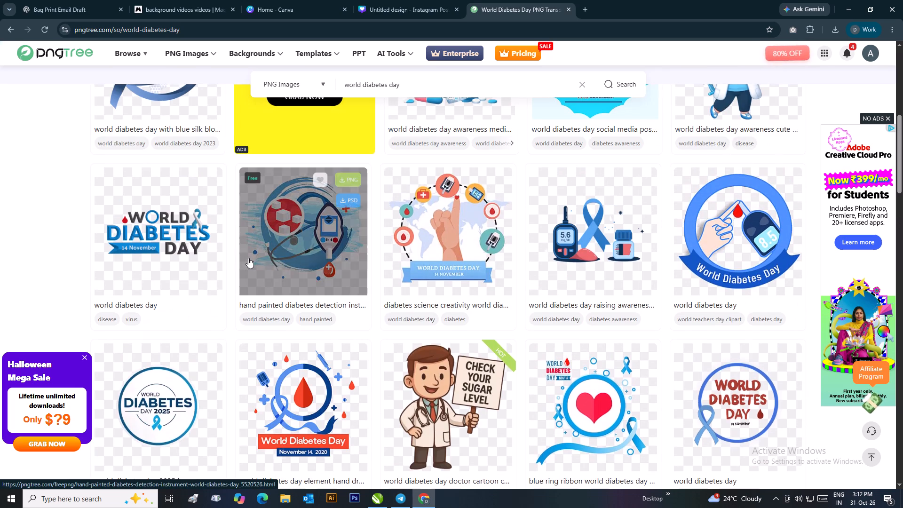
Download the blue and grey "World Diabetes Day" lettering with the 14 November ribbon as a PNG and save it under its suggested name.
left_click(174, 251)
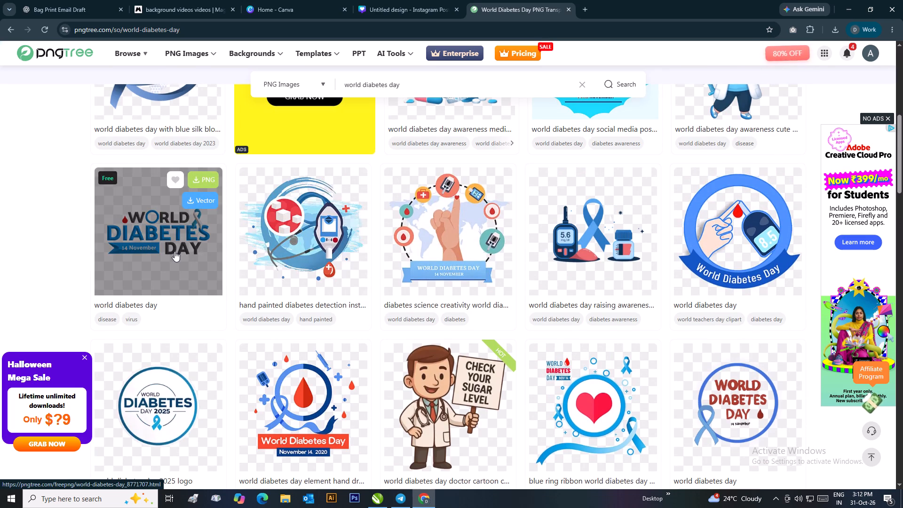
left_click(568, 233)
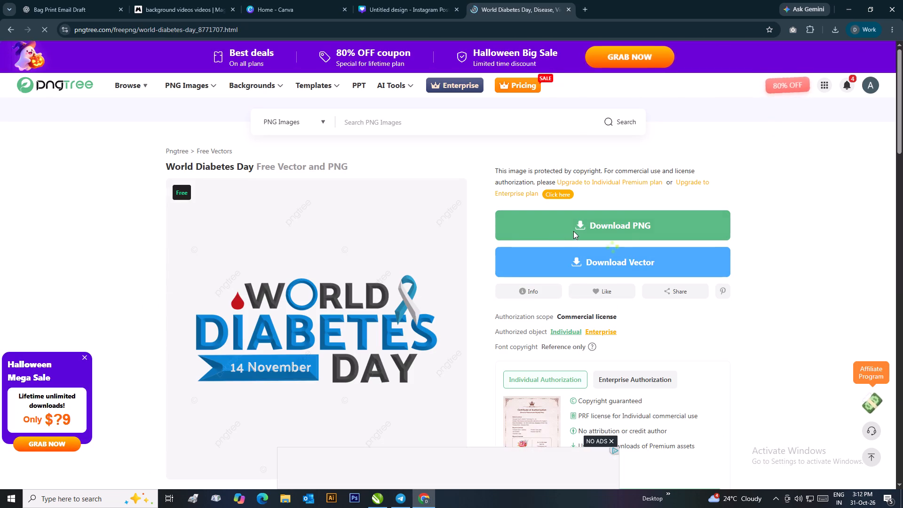
left_click(374, 253)
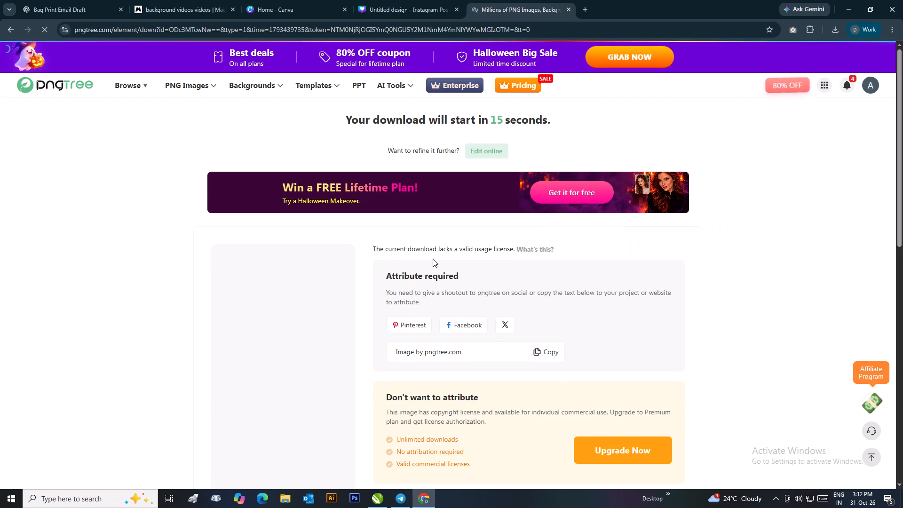
scroll(323, 277, "down", 5)
scroll(328, 281, "up", 2)
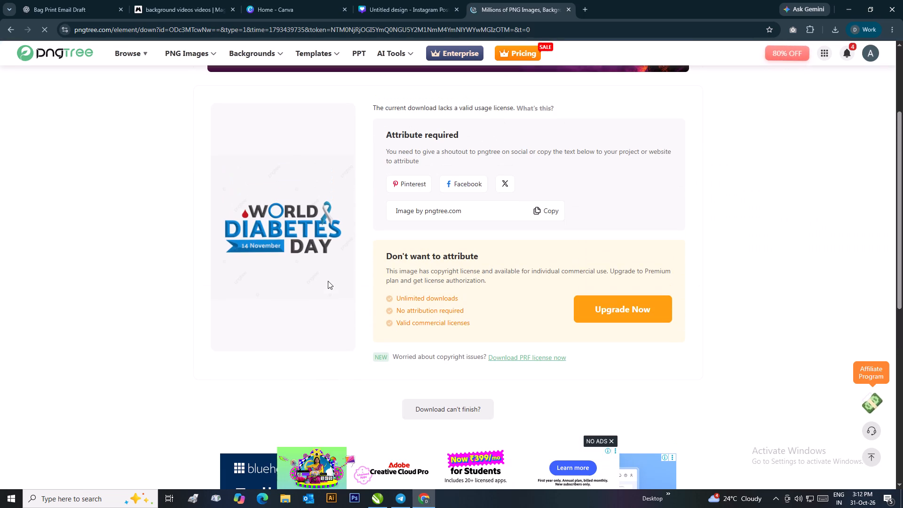
scroll(382, 280, "up", 5)
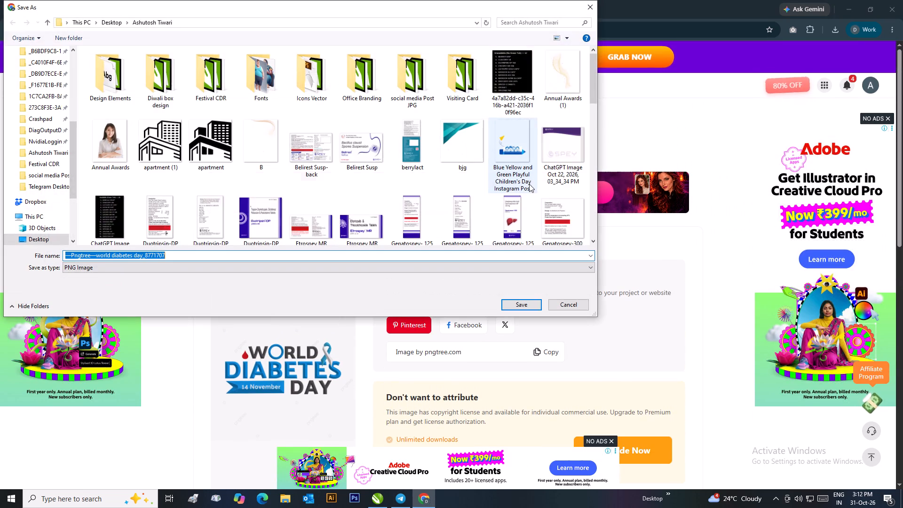
left_click(515, 302)
Place the downloaded World Diabetes Day lettering PNG into the CorelDRAW document.
left_click_drag(739, 58, 469, 301)
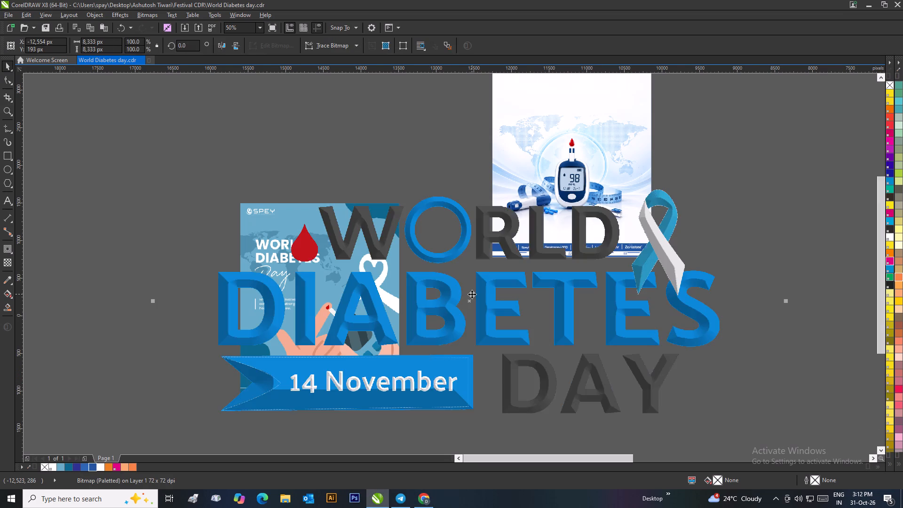
Move the placed World Diabetes Day lettering clear of the two posters onto empty canvas.
scroll(474, 293, "down", 2)
left_click_drag(450, 264, 261, 226)
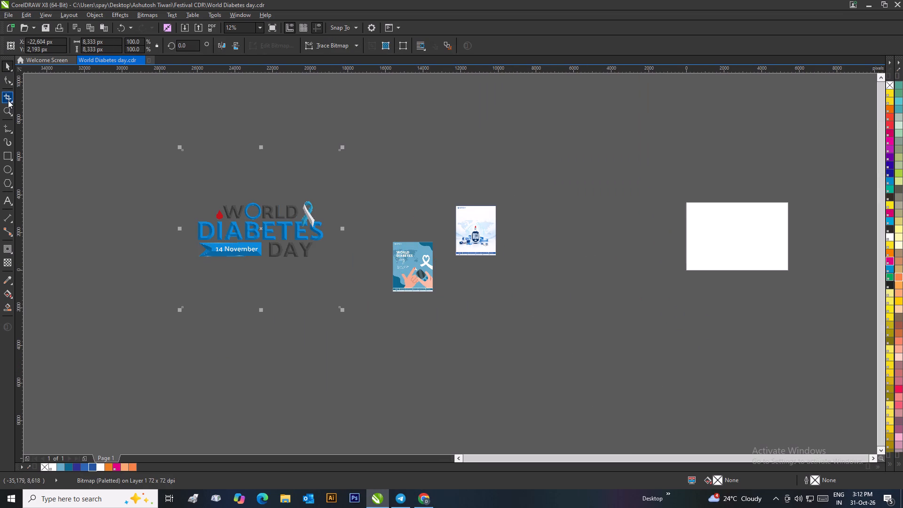
Draw a crop frame about 7,775 by 3,550 px around the World Diabetes Day lettering.
left_click(8, 100)
left_click_drag(181, 193, 325, 263)
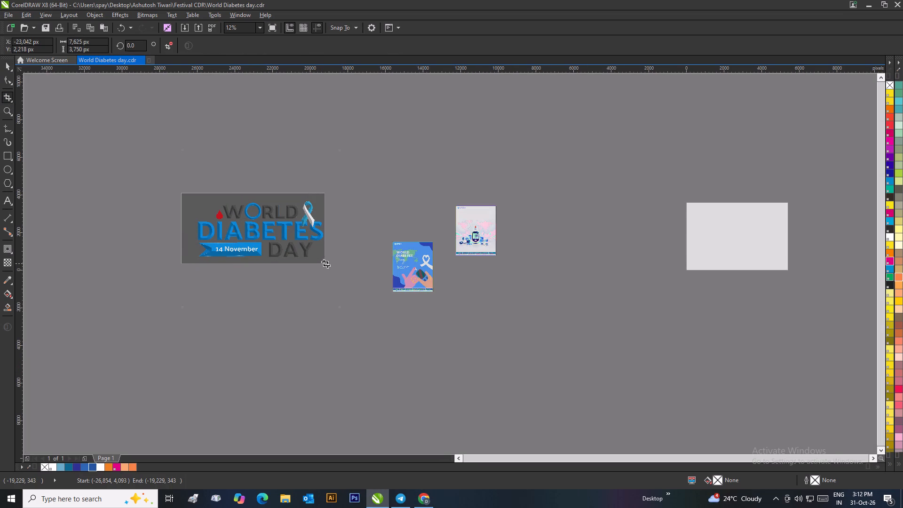
left_click_drag(325, 263, 327, 260)
left_click_drag(325, 226, 324, 230)
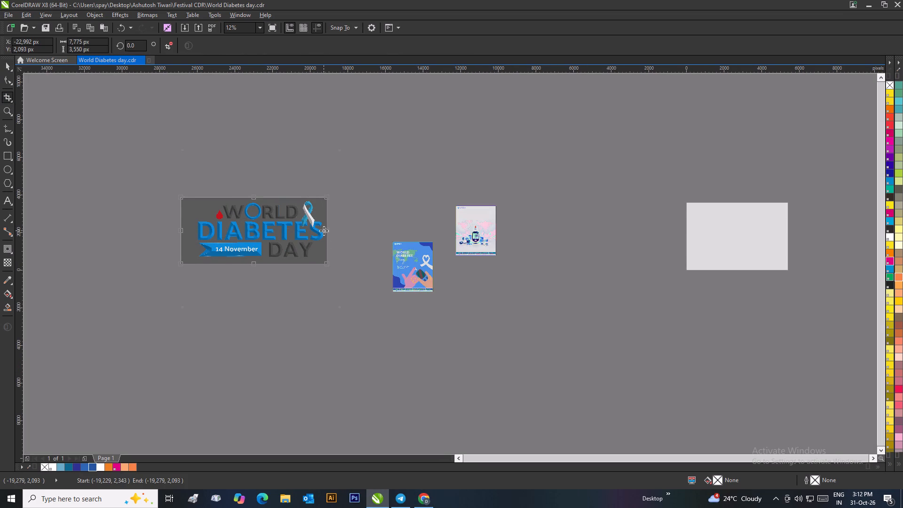
left_click_drag(324, 230, 324, 232)
scroll(322, 242, "up", 2)
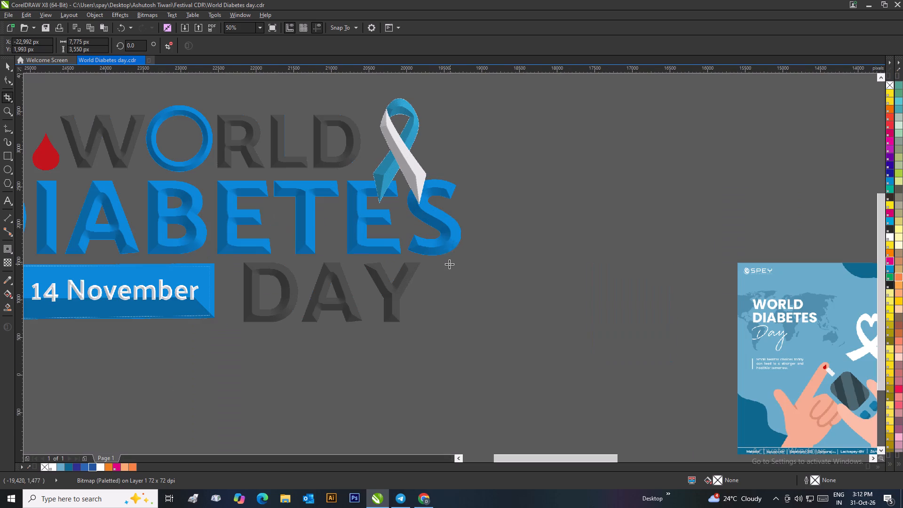
scroll(445, 211, "down", 1)
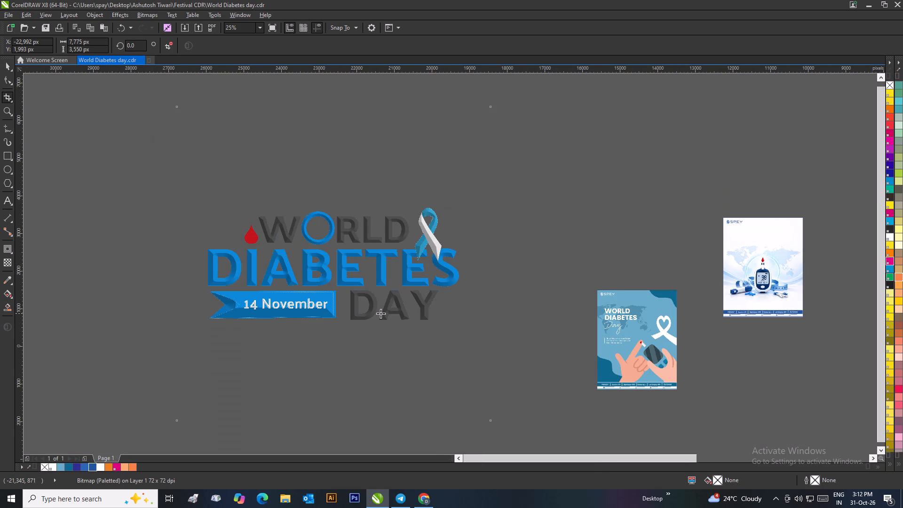
scroll(380, 313, "down", 2)
scroll(450, 264, "up", 1)
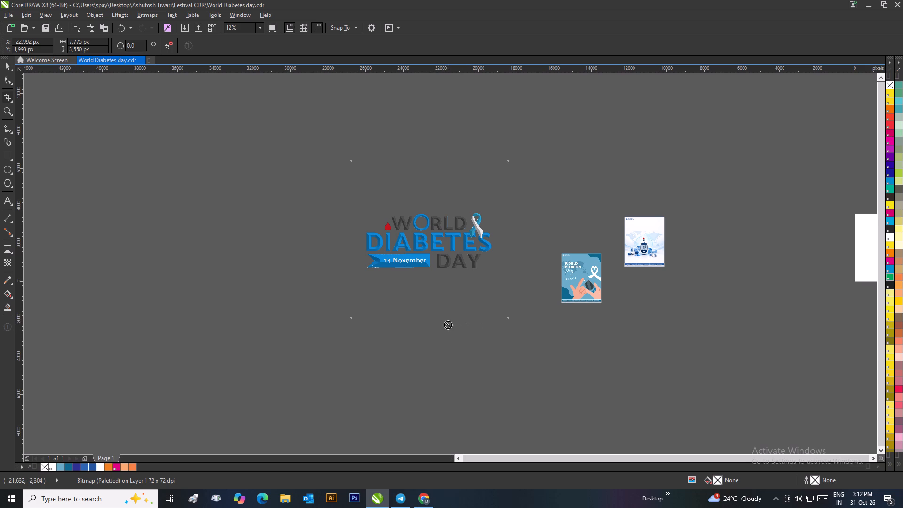
left_click_drag(352, 317, 354, 317)
left_click_drag(354, 317, 373, 310)
left_click(1, 62)
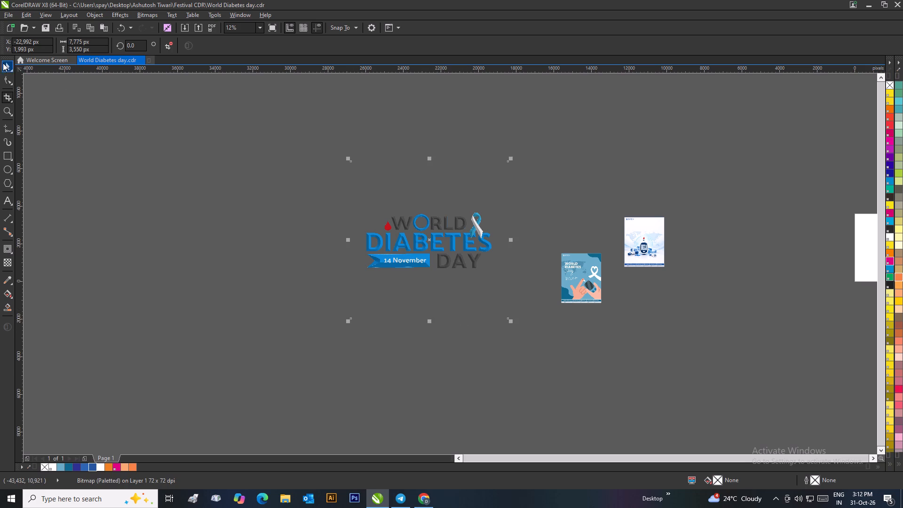
Tighten the crop frame around the lettering to about 7,053 by 3,147 px and apply the crop.
left_click(7, 100)
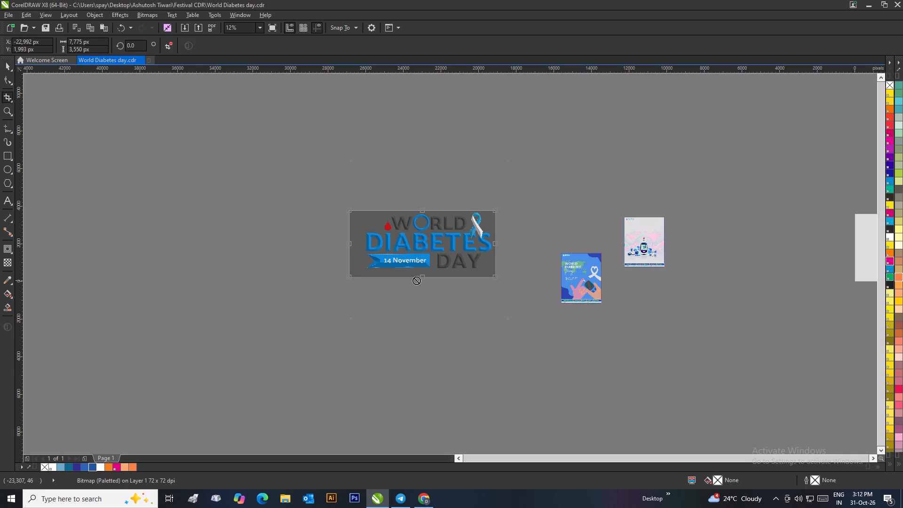
left_click_drag(421, 278, 437, 270)
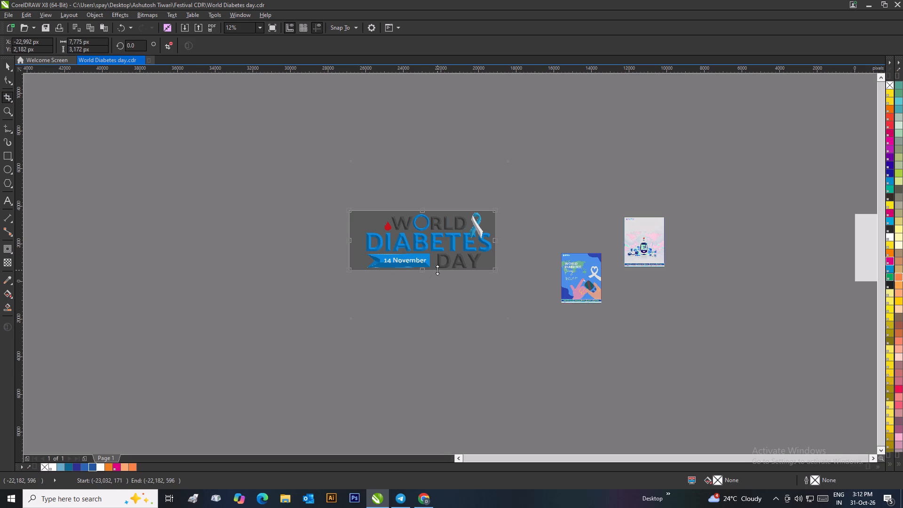
left_click_drag(437, 270, 438, 270)
left_click_drag(349, 239, 361, 244)
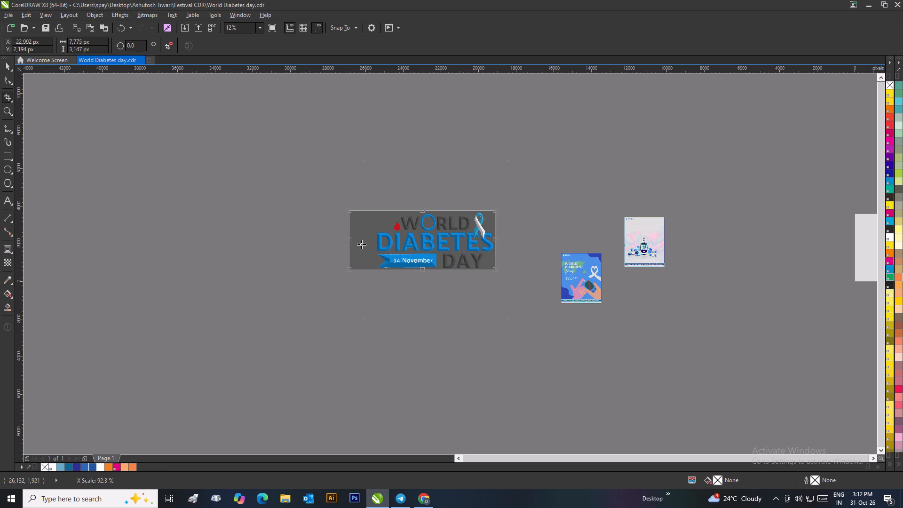
key("ctrl+z")
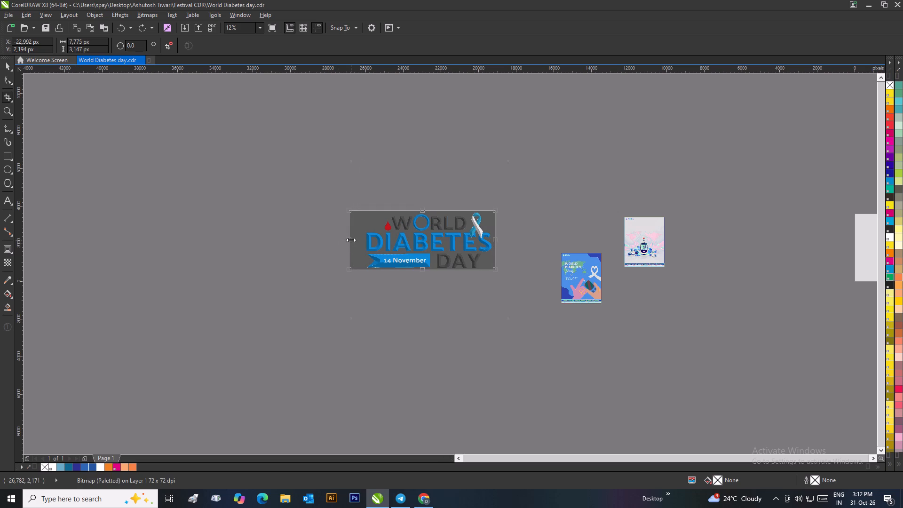
left_click_drag(351, 239, 363, 255)
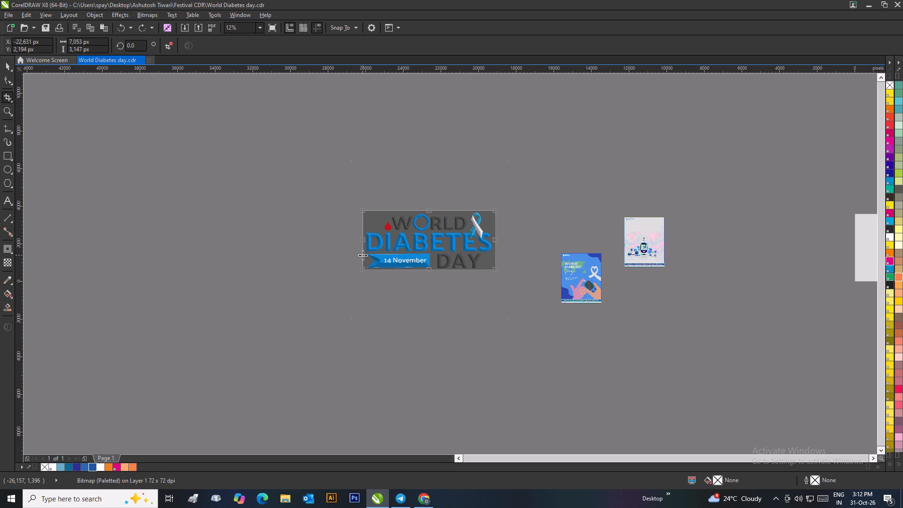
double_click(418, 242)
Scale the cropped lettering down to about 897 by 400 px and place it above the glucometer on the white poster.
left_click_drag(4, 60, 11, 65)
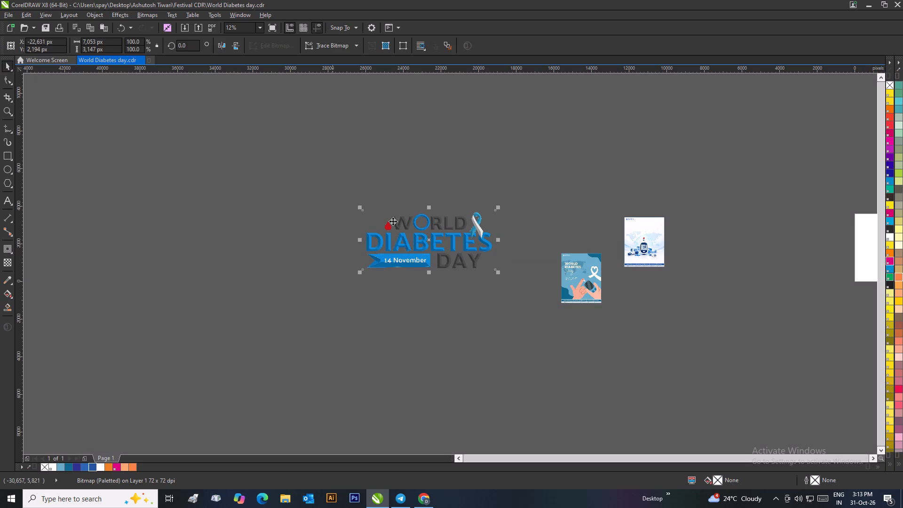
left_click_drag(501, 272, 406, 311)
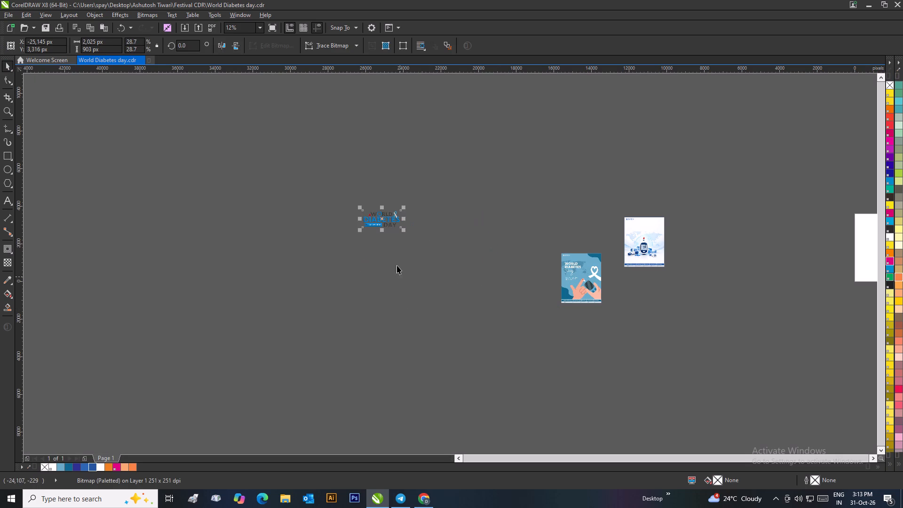
left_click_drag(384, 215, 650, 229)
scroll(664, 234, "up", 2)
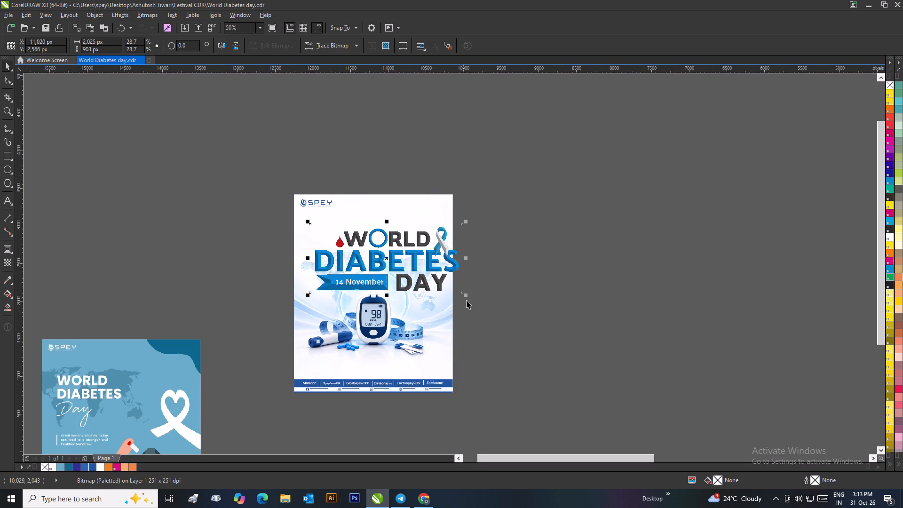
left_click_drag(468, 298, 383, 335)
left_click(488, 310)
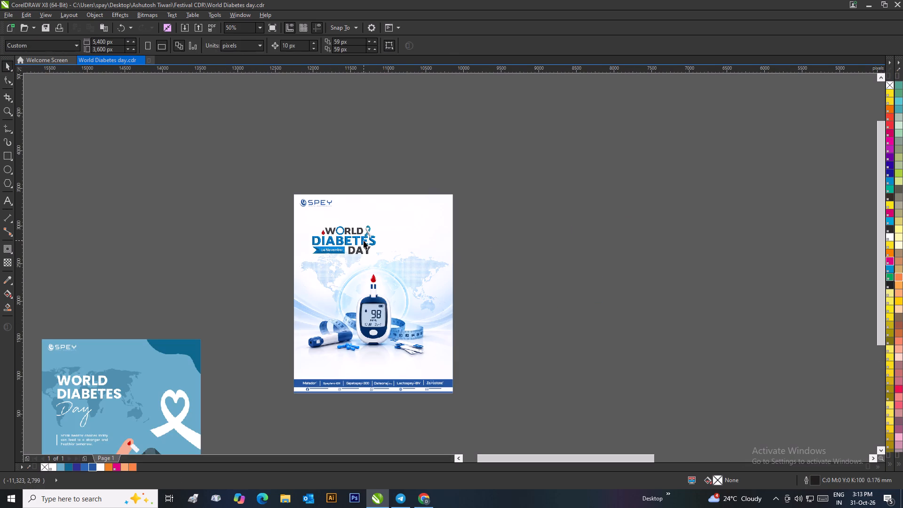
left_click(364, 240)
left_click_drag(359, 240, 382, 243)
left_click(495, 256)
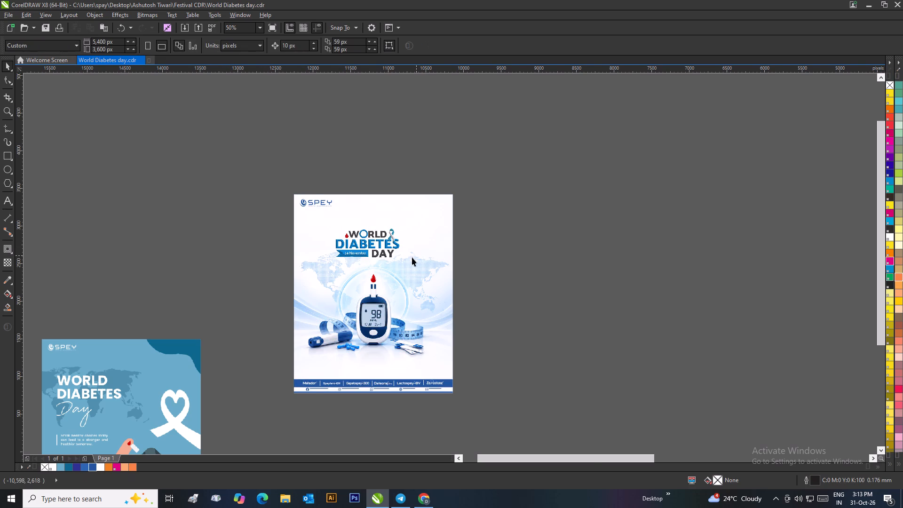
Enlarge the lettering to about 983 by 438 px and centre it horizontally on the glucometer poster.
scroll(390, 257, "up", 1)
left_click_drag(429, 235, 434, 228)
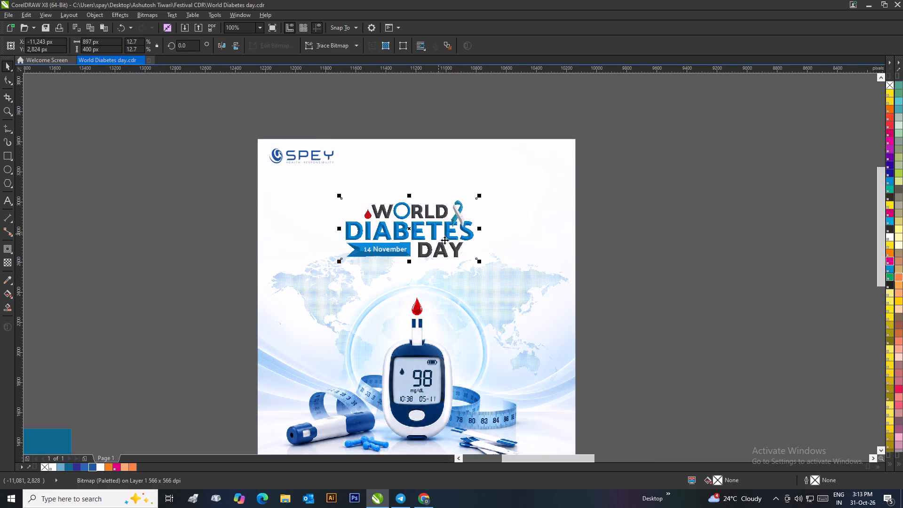
left_click_drag(479, 262, 492, 269)
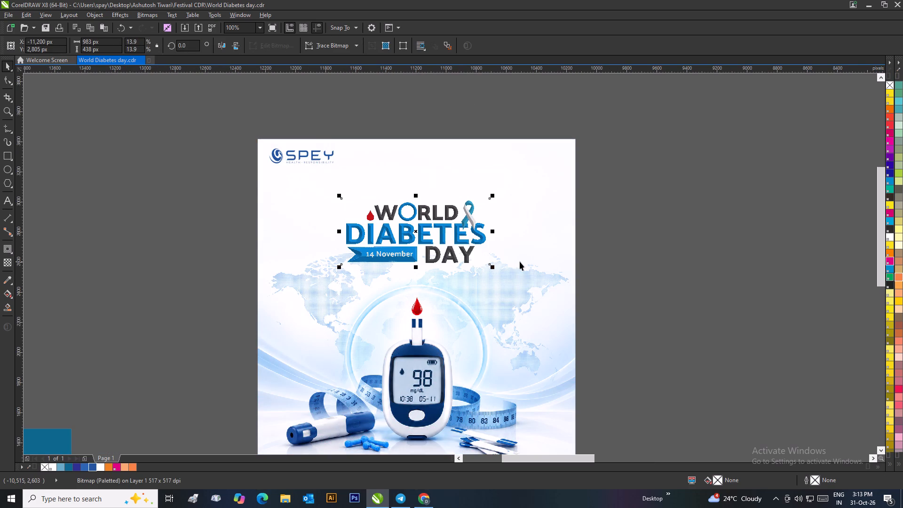
left_click(520, 262, "shift")
key("c")
left_click(597, 263)
Raise the lettering slightly, further from the glucometer's blood drop, and centre it horizontally on the poster again.
scroll(493, 254, "down", 1)
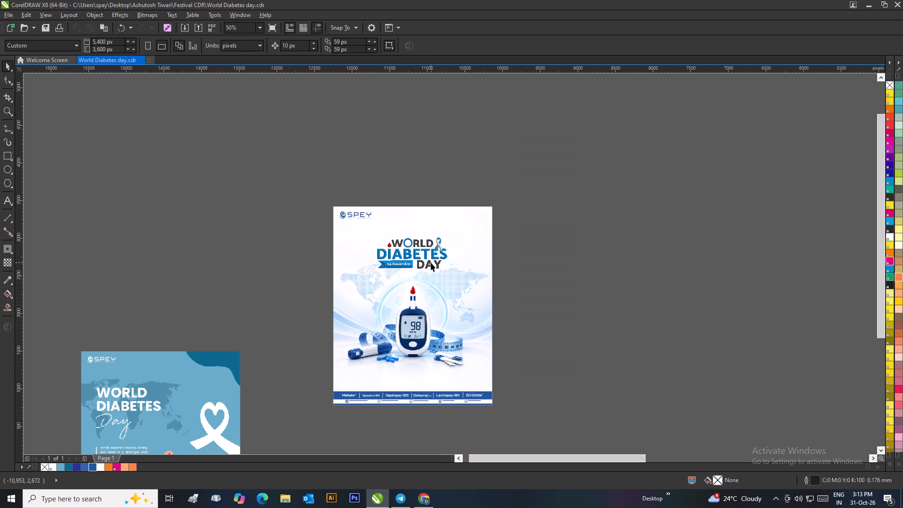
left_click_drag(424, 253, 424, 246)
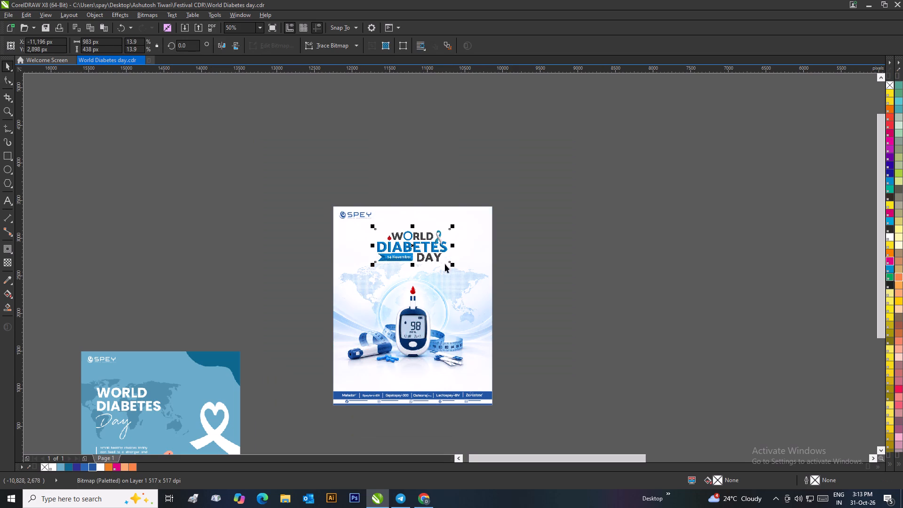
left_click(519, 275)
left_click(434, 258)
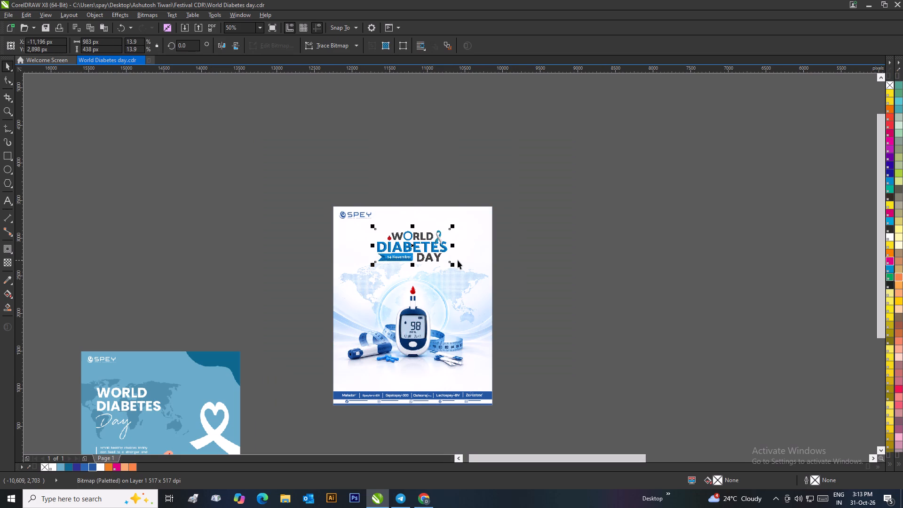
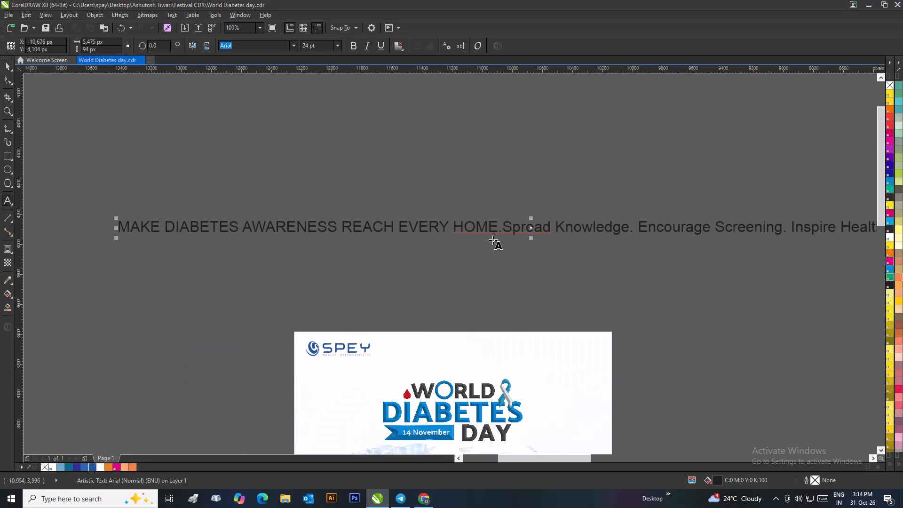
left_click(504, 228)
key("Return")
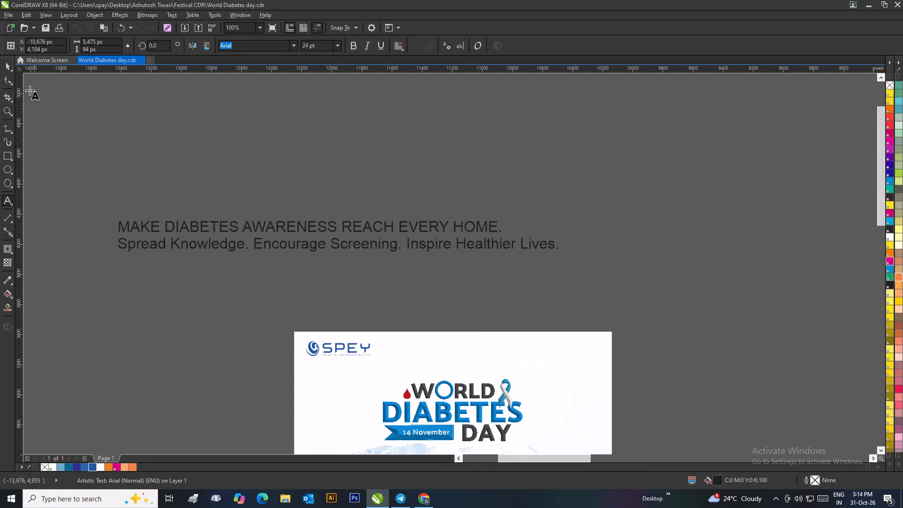
left_click(8, 64)
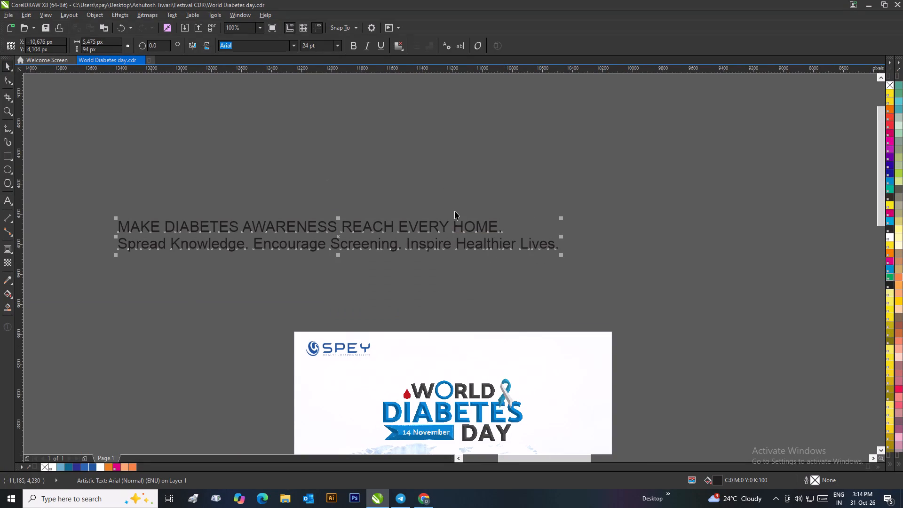
key("ctrl+k")
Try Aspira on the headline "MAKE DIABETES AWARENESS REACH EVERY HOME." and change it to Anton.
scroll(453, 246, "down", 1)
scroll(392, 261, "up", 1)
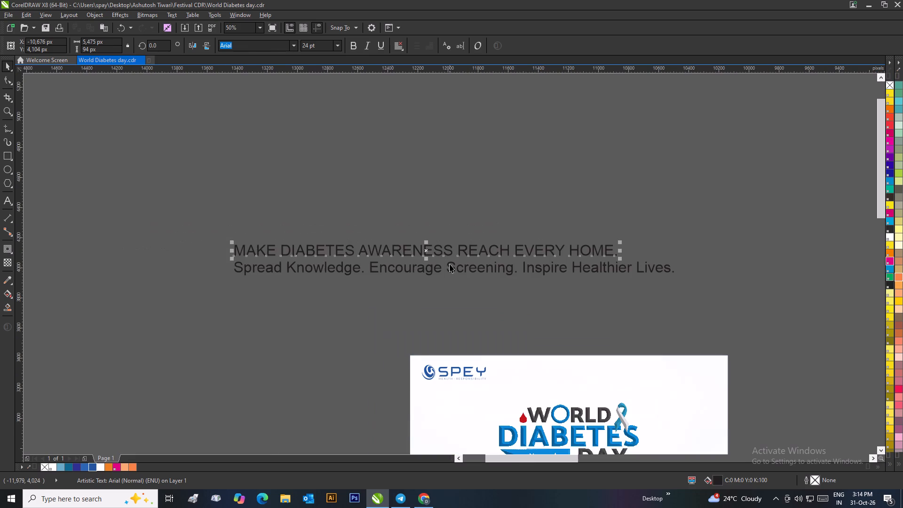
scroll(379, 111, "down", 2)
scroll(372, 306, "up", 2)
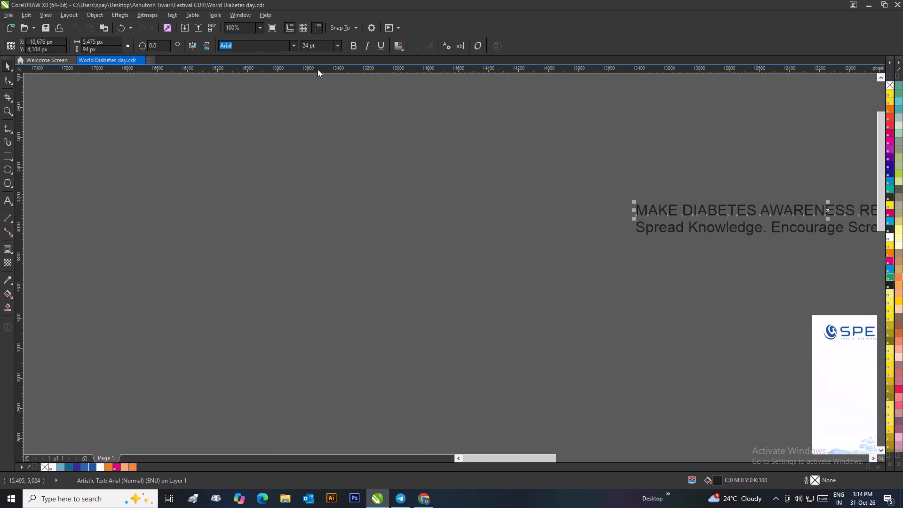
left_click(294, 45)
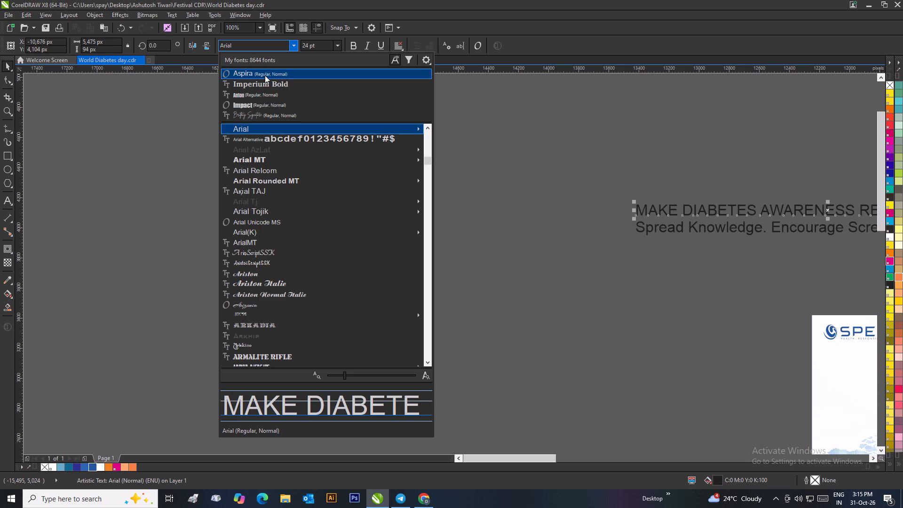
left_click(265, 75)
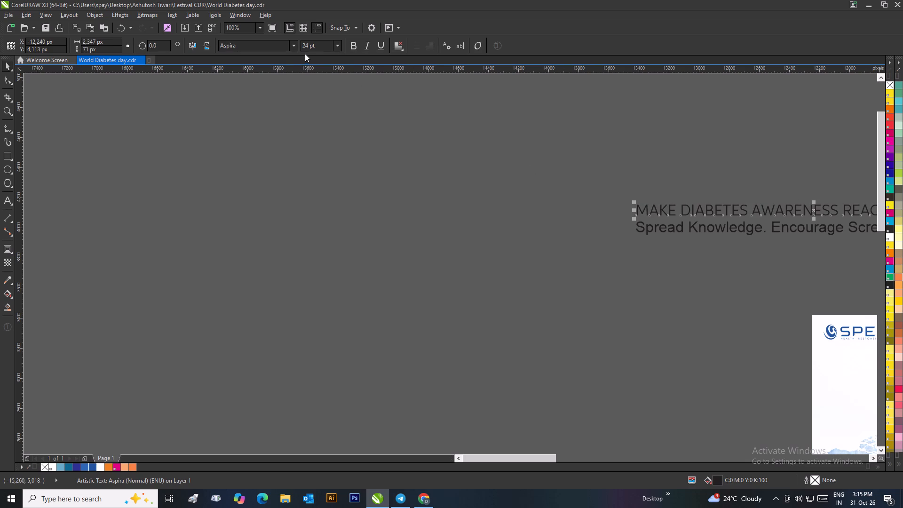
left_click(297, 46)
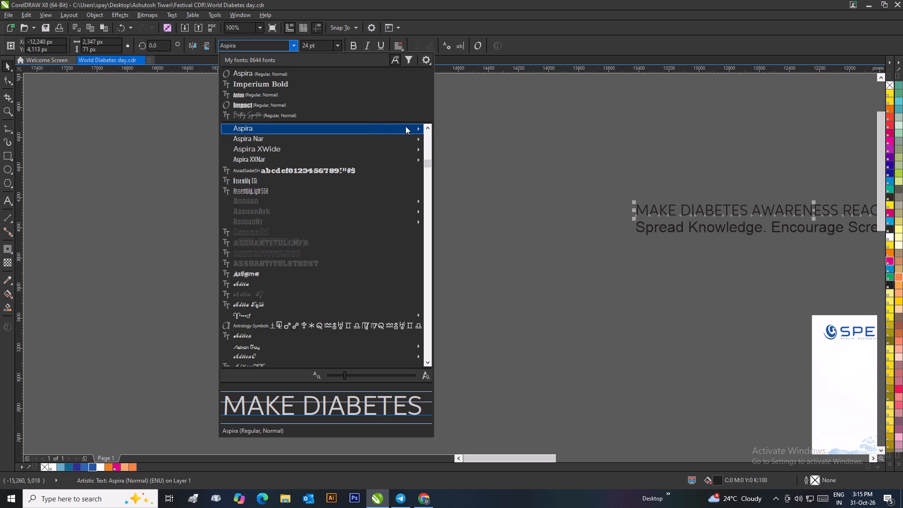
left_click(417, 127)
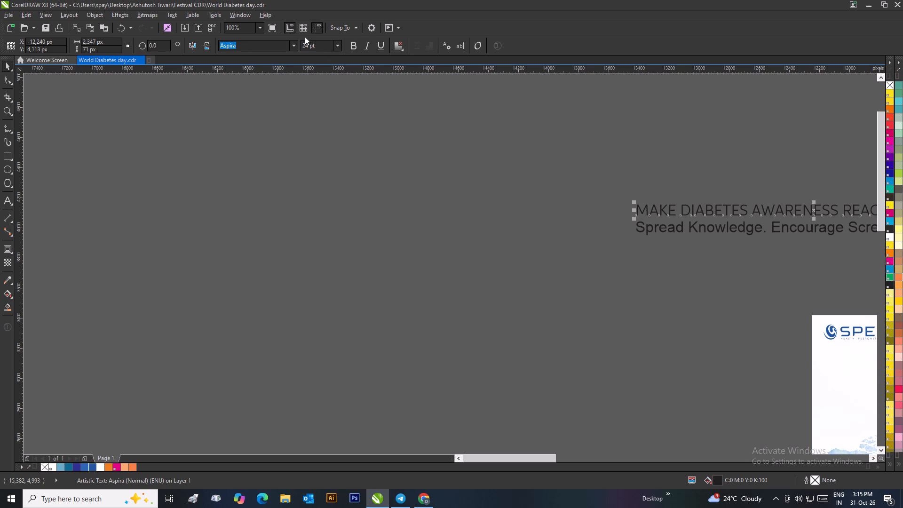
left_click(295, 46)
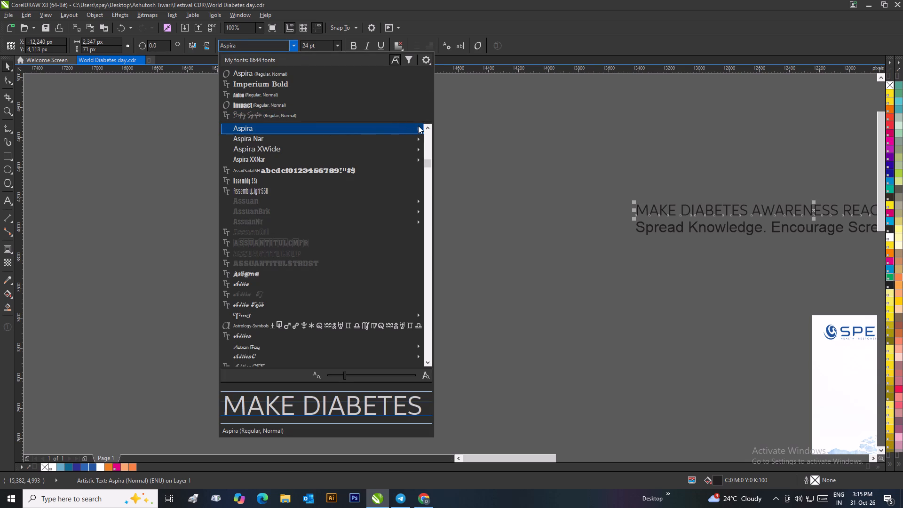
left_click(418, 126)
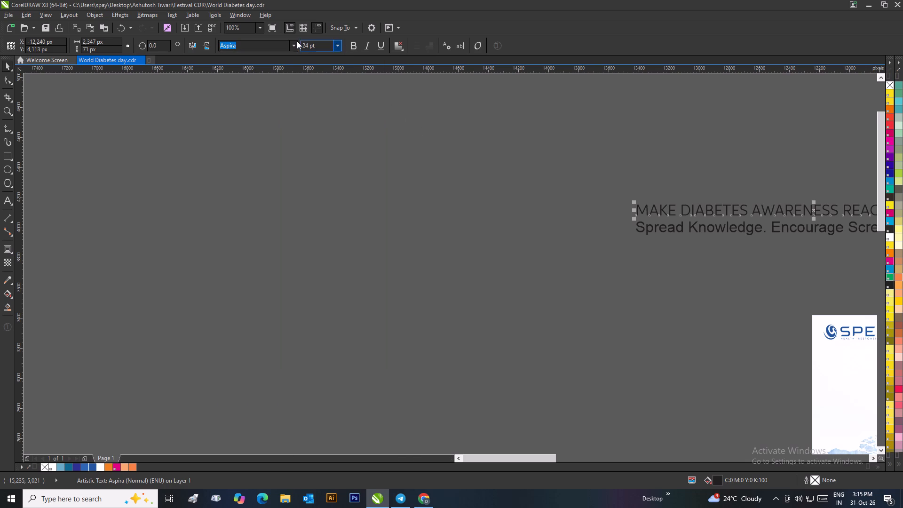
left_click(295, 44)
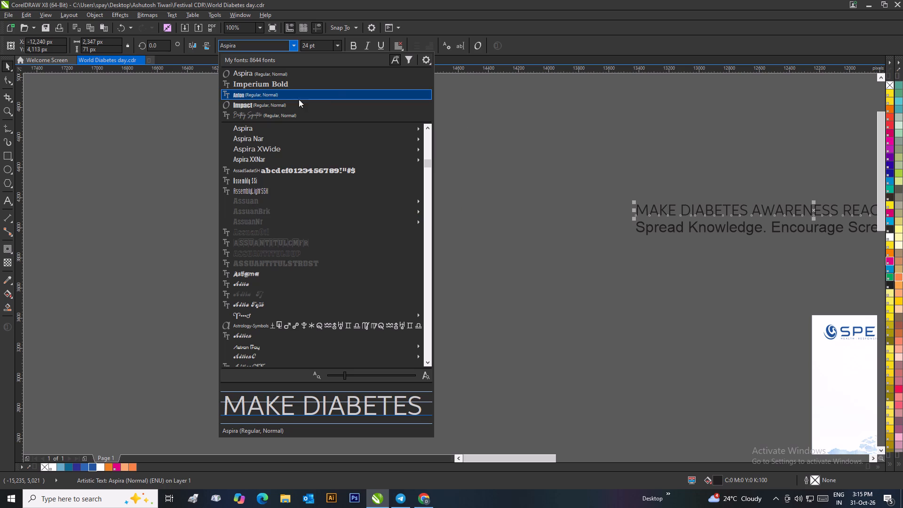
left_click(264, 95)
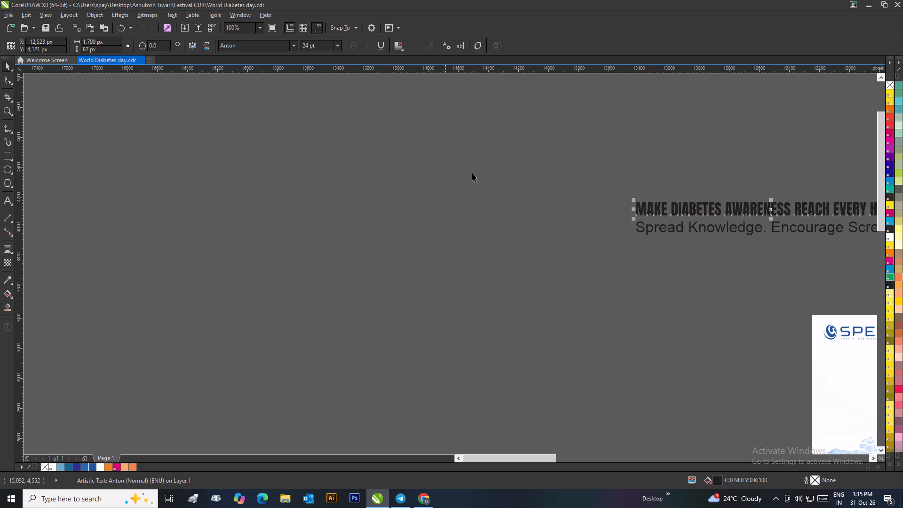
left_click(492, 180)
Set the "Spread Knowledge..." line in Aspira and scale it down to about the headline's width.
scroll(528, 200, "down", 2)
scroll(515, 266, "up", 2)
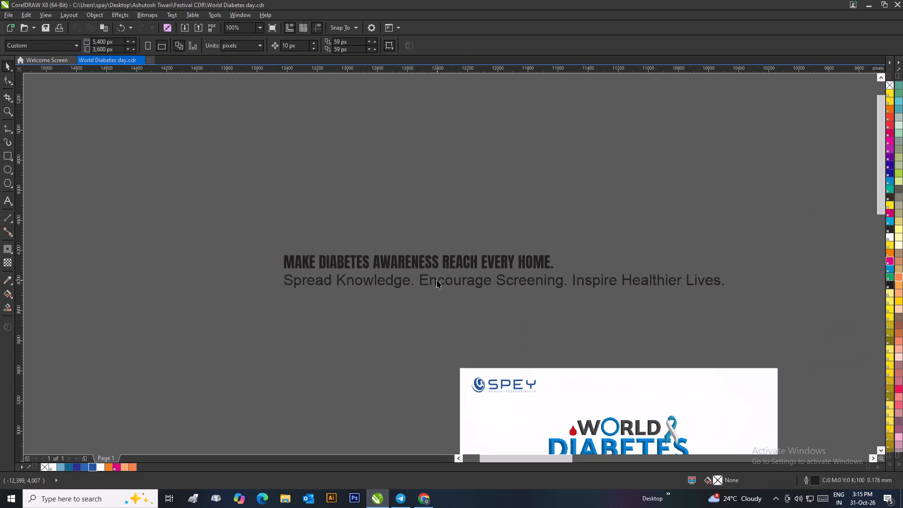
left_click(437, 280)
left_click(292, 46)
left_click(275, 73)
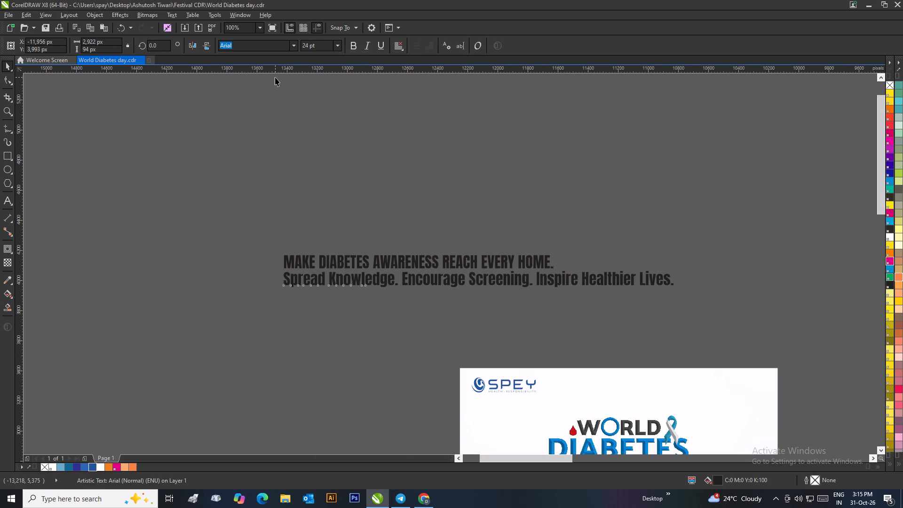
left_click(293, 48)
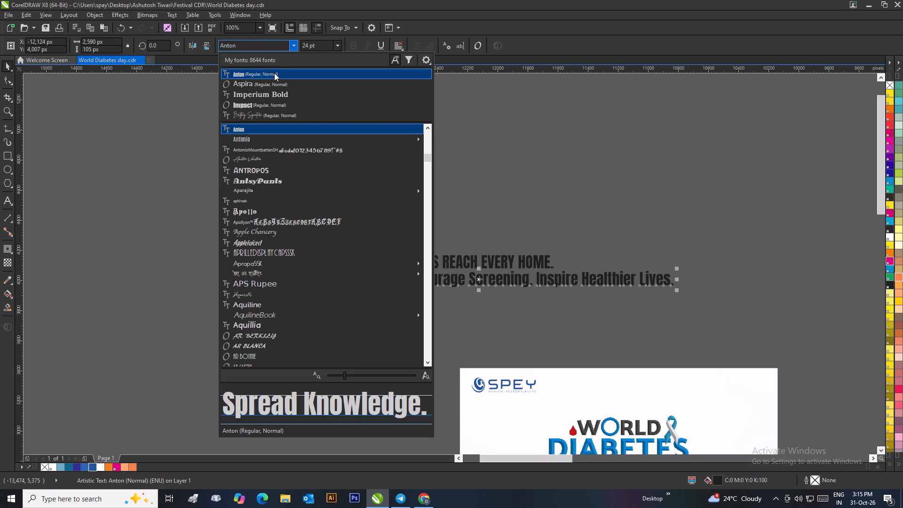
left_click(272, 81)
left_click_drag(720, 293, 713, 294)
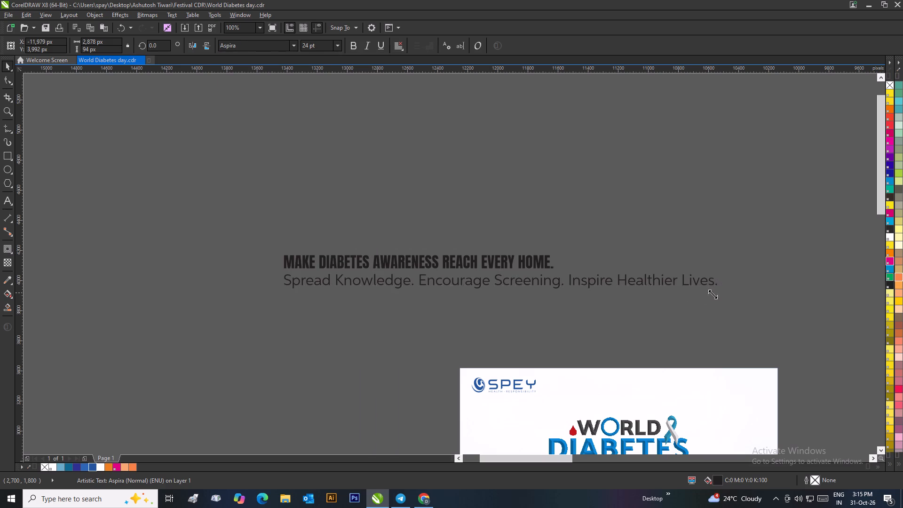
left_click_drag(713, 294, 559, 310)
left_click(585, 314)
Move both tagline lines onto the poster below the glucometer and scale them down together, to about 13.8 pt for the headline.
scroll(494, 293, "down", 1)
left_click_drag(311, 226, 446, 272)
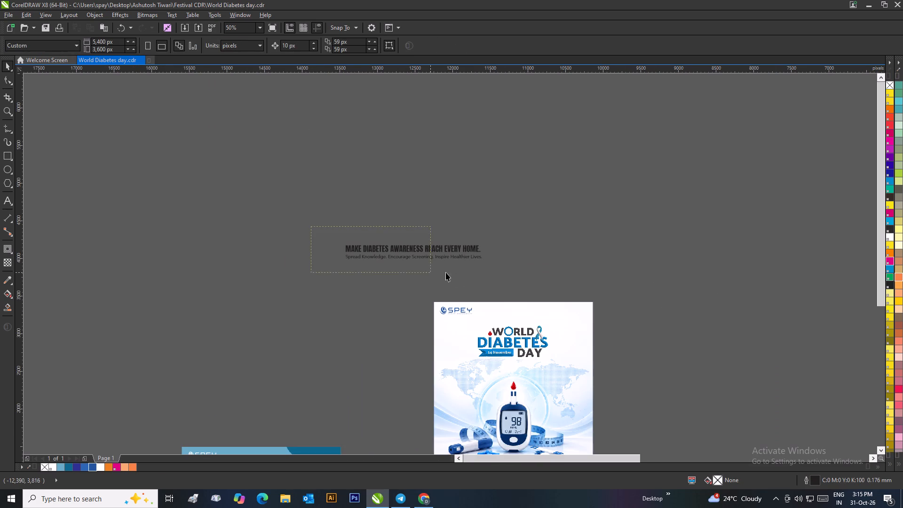
left_click_drag(446, 272, 507, 276)
scroll(473, 277, "down", 2)
scroll(464, 298, "up", 1)
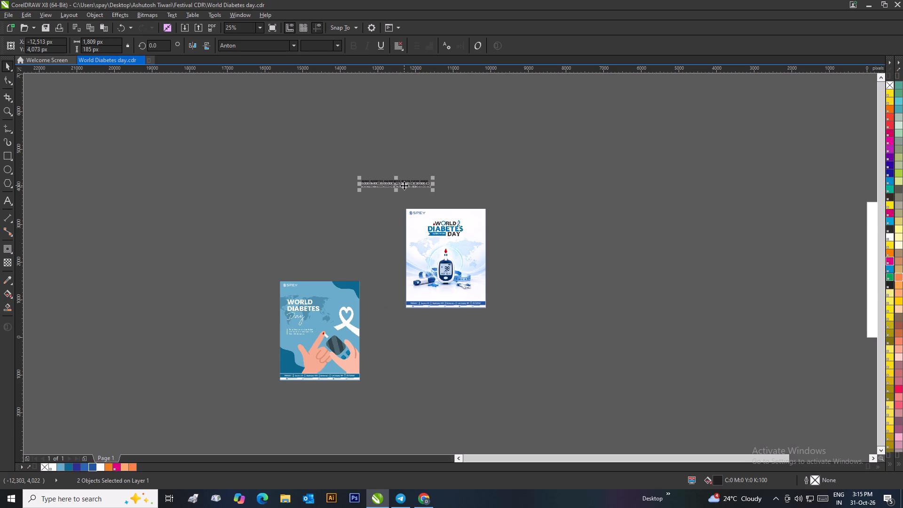
left_click_drag(404, 185, 454, 294)
scroll(452, 294, "up", 1)
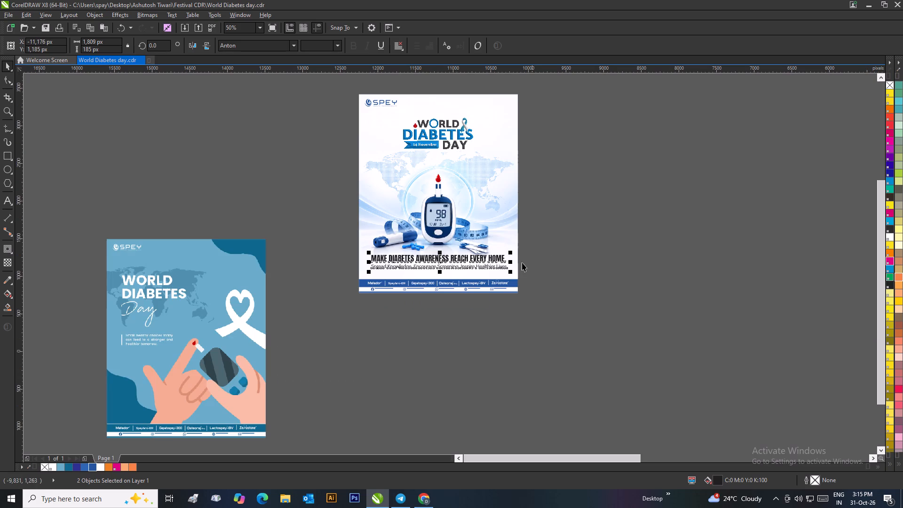
left_click_drag(510, 273, 452, 302)
left_click(451, 302)
Reposition the headline and its supporting line lower and nearer the poster's middle, with a wider gap between them.
scroll(447, 272, "up", 2)
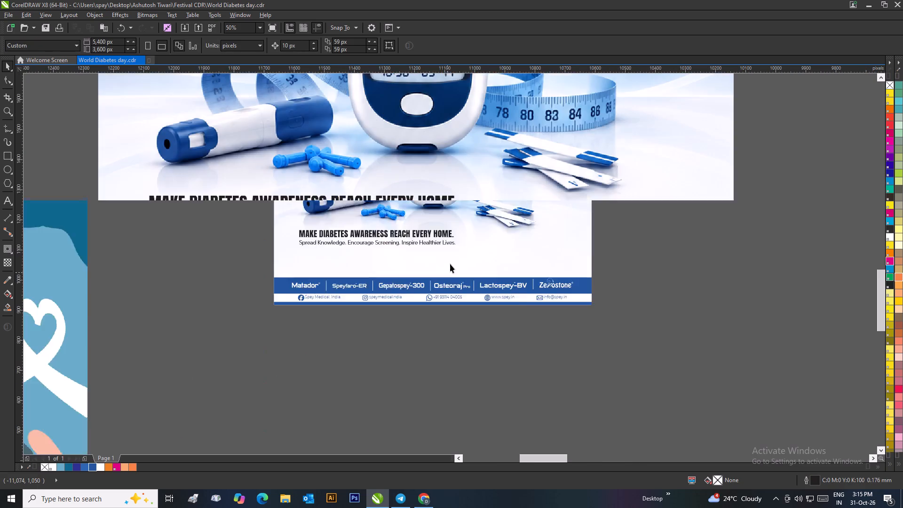
scroll(446, 251, "down", 2)
left_click(505, 217)
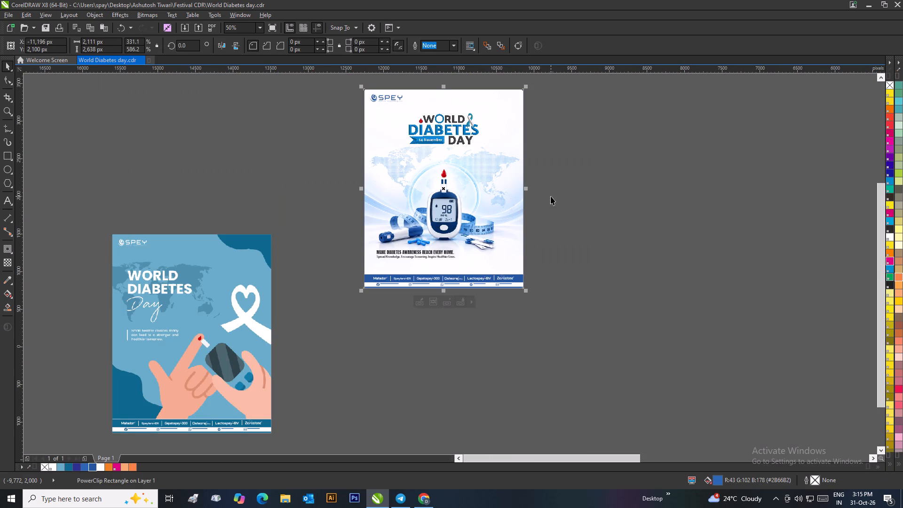
left_click(551, 196)
scroll(454, 253, "up", 1)
left_click(443, 262)
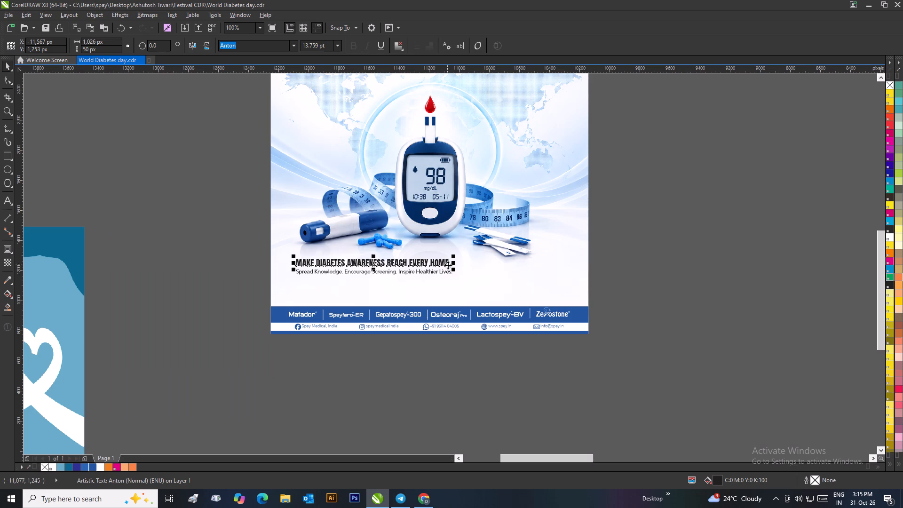
left_click_drag(438, 264, 461, 267)
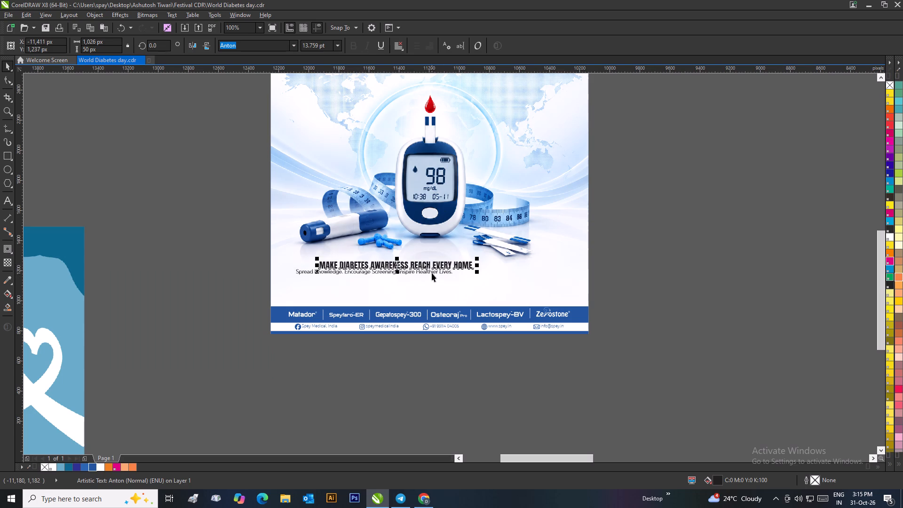
left_click_drag(432, 273, 473, 284)
left_click_drag(447, 265, 461, 271)
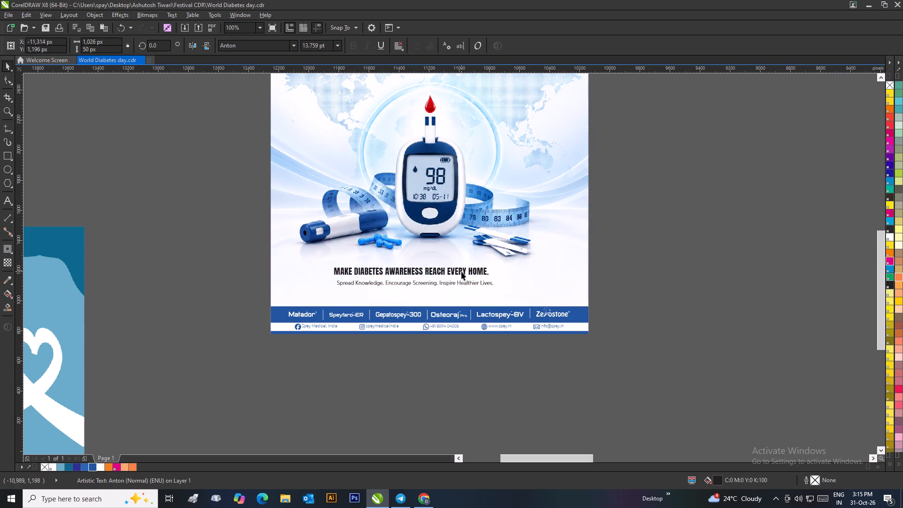
Change the headline "MAKE DIABETES AWARENESS REACH EVERY HOME." to the Aquiline Book bold font.
scroll(439, 193, "down", 1)
scroll(354, 293, "up", 1)
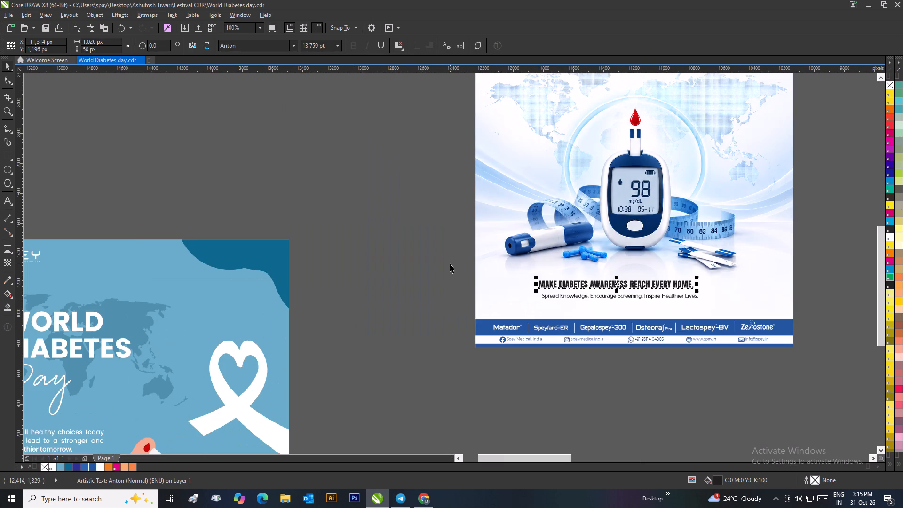
scroll(584, 259, "down", 1)
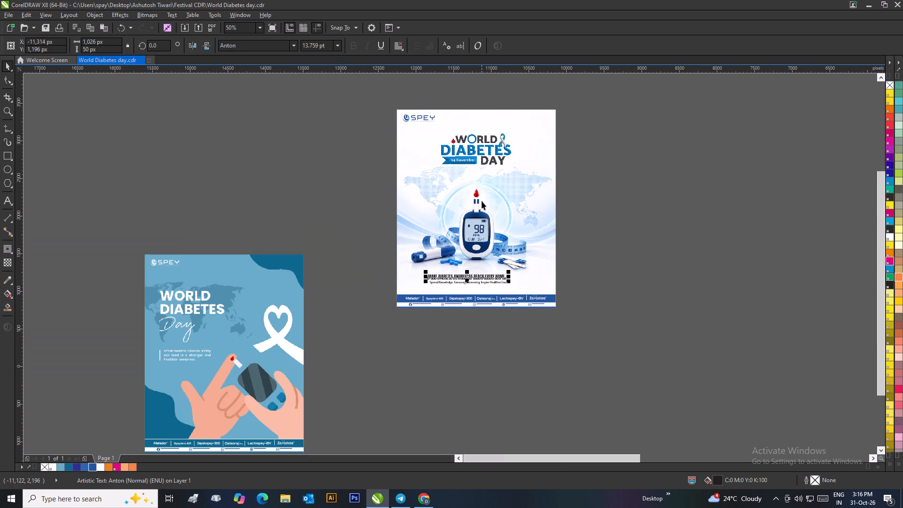
scroll(458, 280, "up", 1)
scroll(508, 257, "down", 1)
scroll(366, 267, "up", 1)
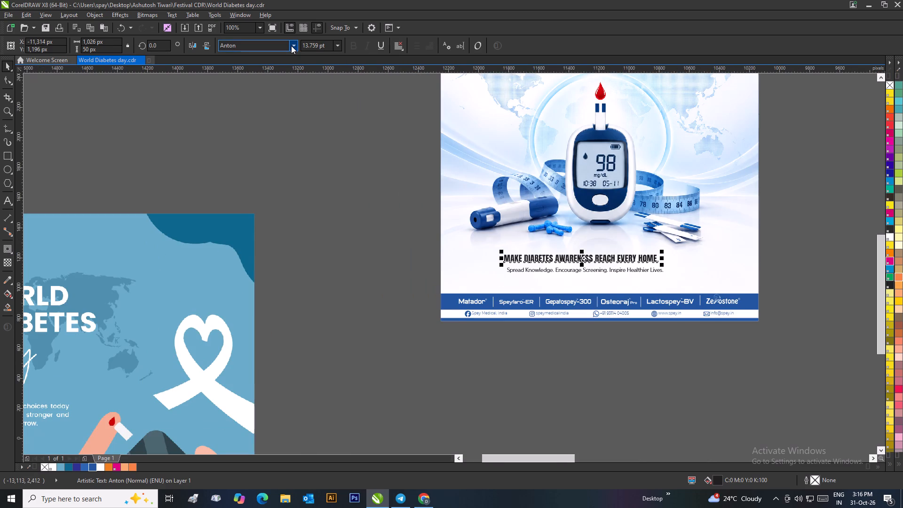
left_click(291, 46)
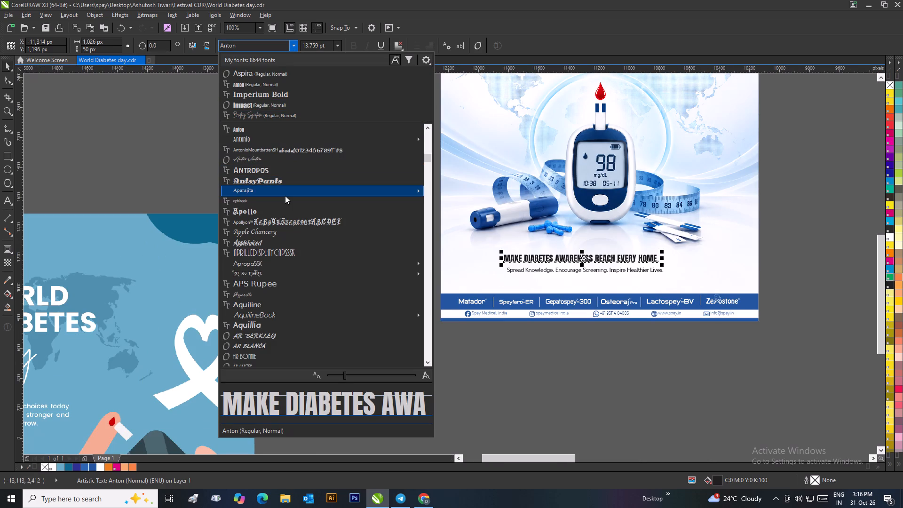
scroll(286, 195, "down", 3)
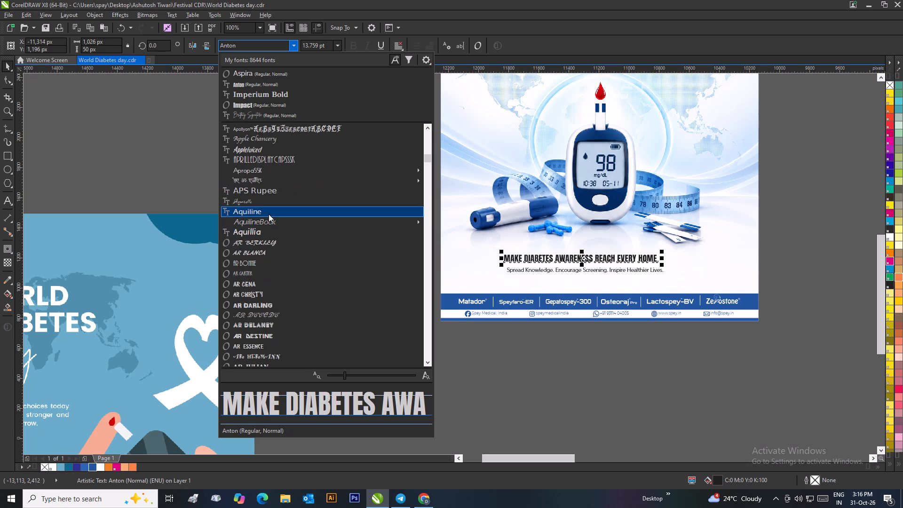
left_click(269, 214)
left_click(318, 206)
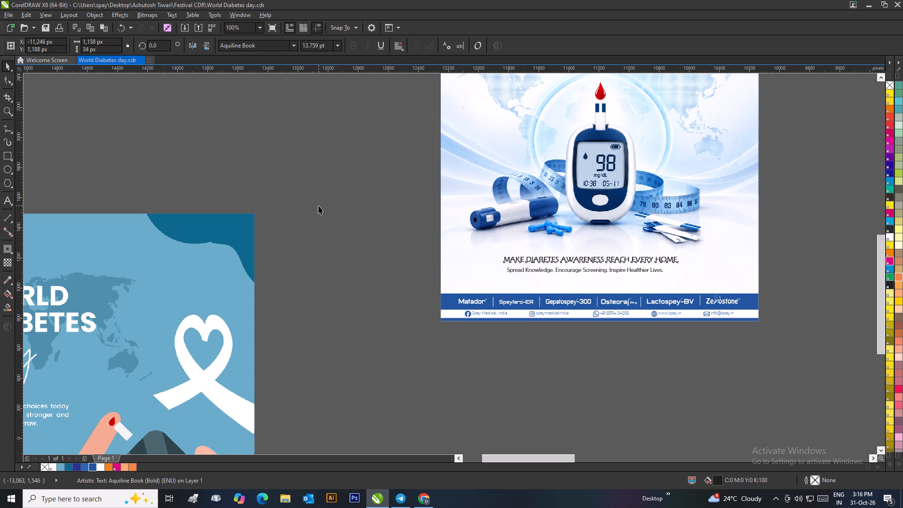
Set the supporting line "Spread Knowledge. Encourage Screening. Inspire Healthier Lives." in the same Aquiline Book bold font.
scroll(534, 273, "up", 1)
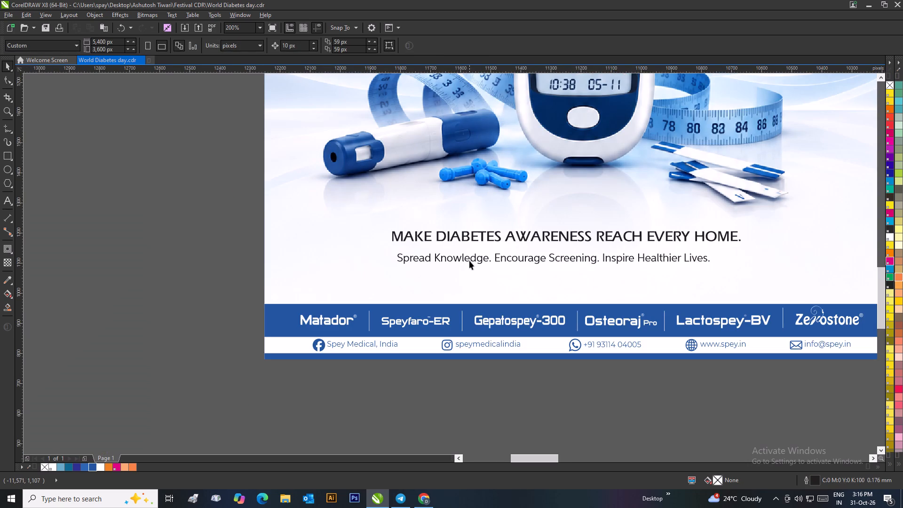
left_click(469, 261)
left_click(297, 45)
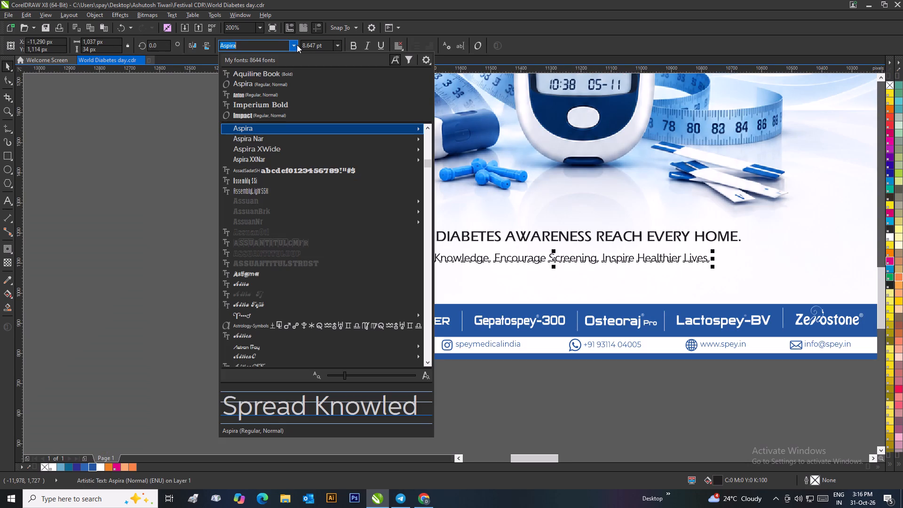
left_click(268, 75)
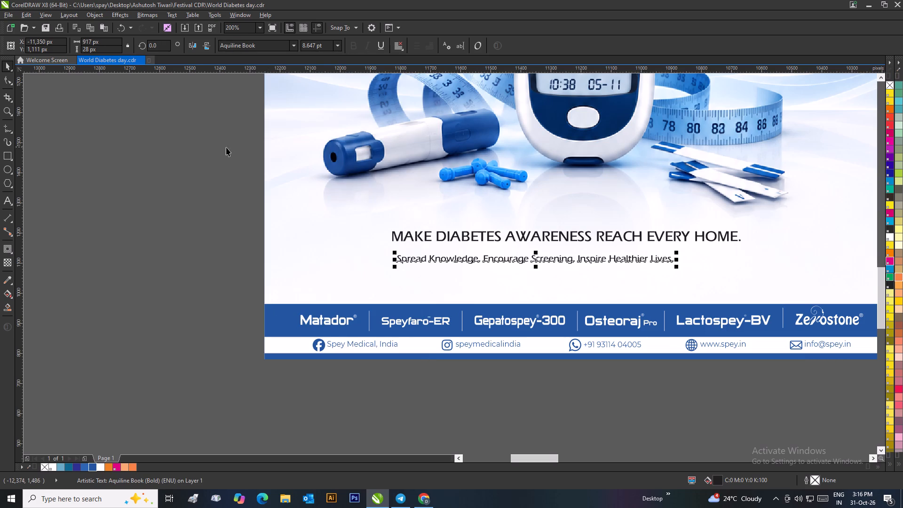
left_click(226, 147)
Shift the supporting line right and slightly up so it sits nearer the middle beneath the headline.
left_click_drag(533, 259, 551, 257)
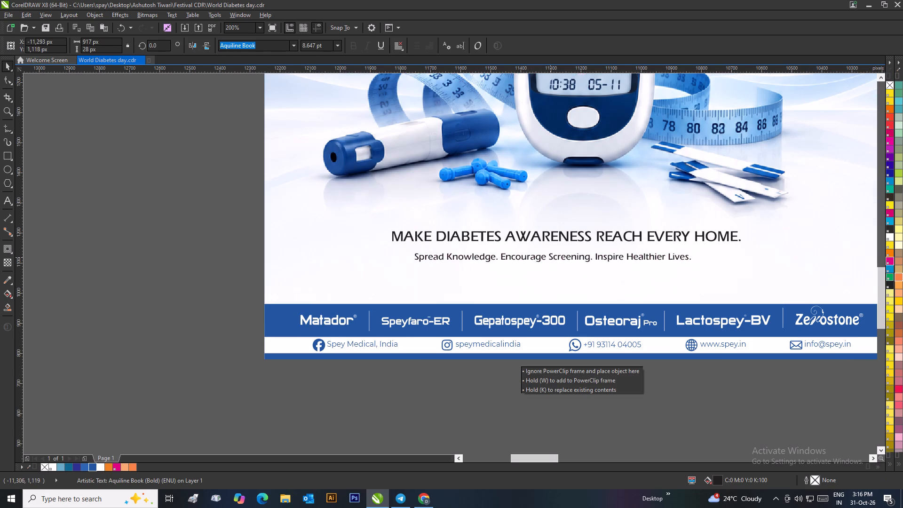
Move the supporting line up close beneath the headline and enlarge it to about the headline's full width.
left_click_drag(551, 257, 555, 253)
left_click_drag(417, 262, 393, 275)
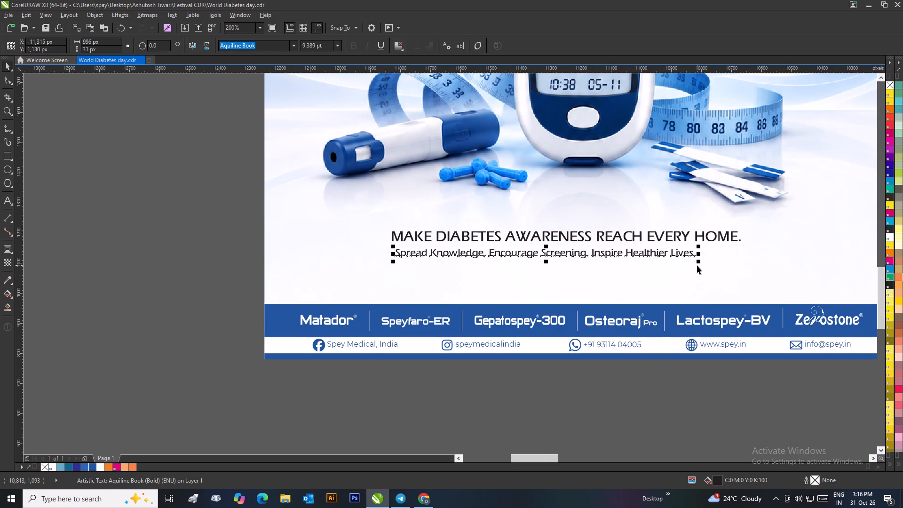
left_click(700, 265)
left_click(688, 255)
left_click_drag(699, 264, 750, 291)
Center-align the headline and the supporting line with each other.
left_click_drag(253, 228, 752, 272)
key("c")
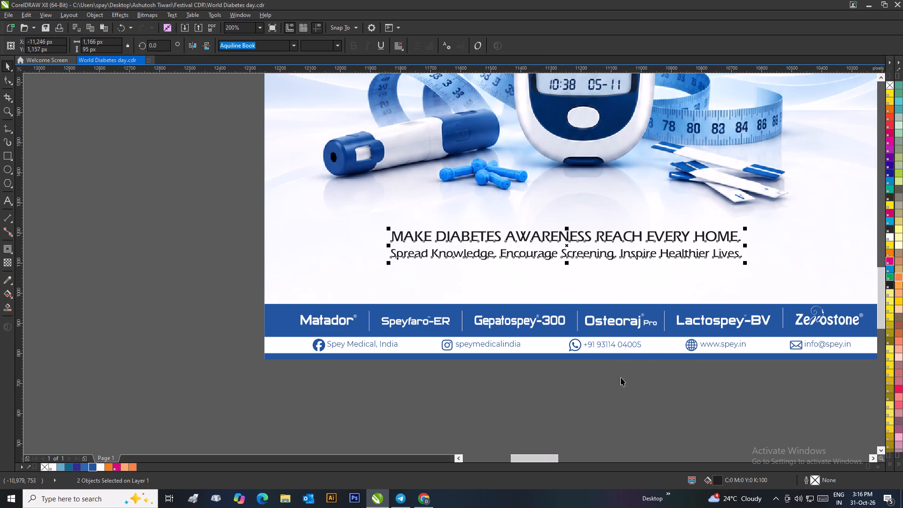
left_click(577, 397)
scroll(574, 316, "down", 2)
scroll(455, 248, "up", 1)
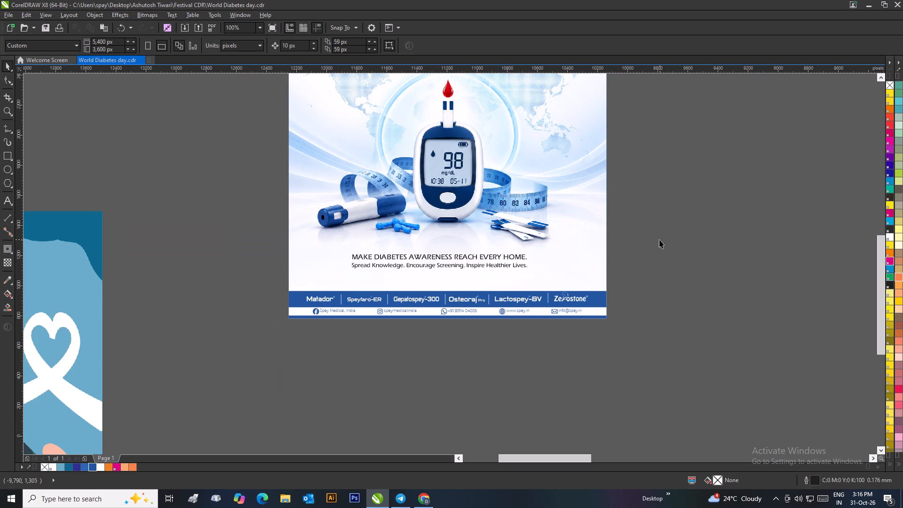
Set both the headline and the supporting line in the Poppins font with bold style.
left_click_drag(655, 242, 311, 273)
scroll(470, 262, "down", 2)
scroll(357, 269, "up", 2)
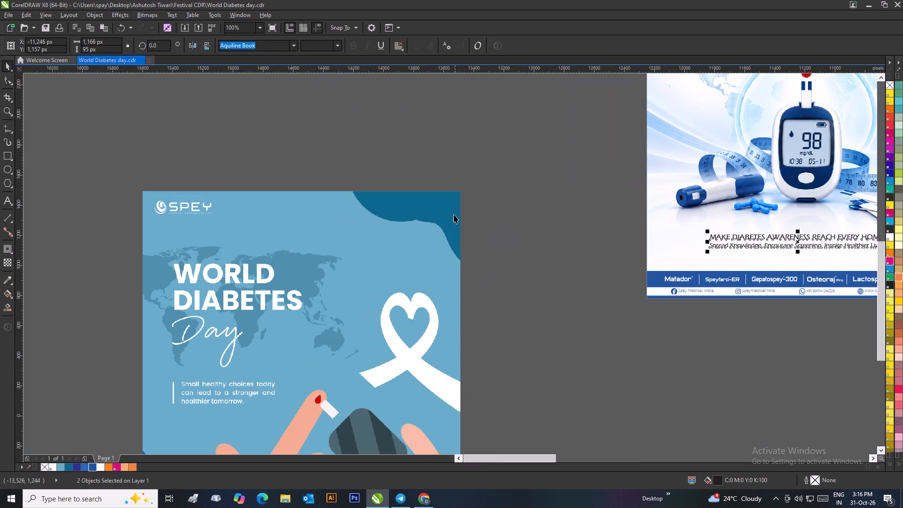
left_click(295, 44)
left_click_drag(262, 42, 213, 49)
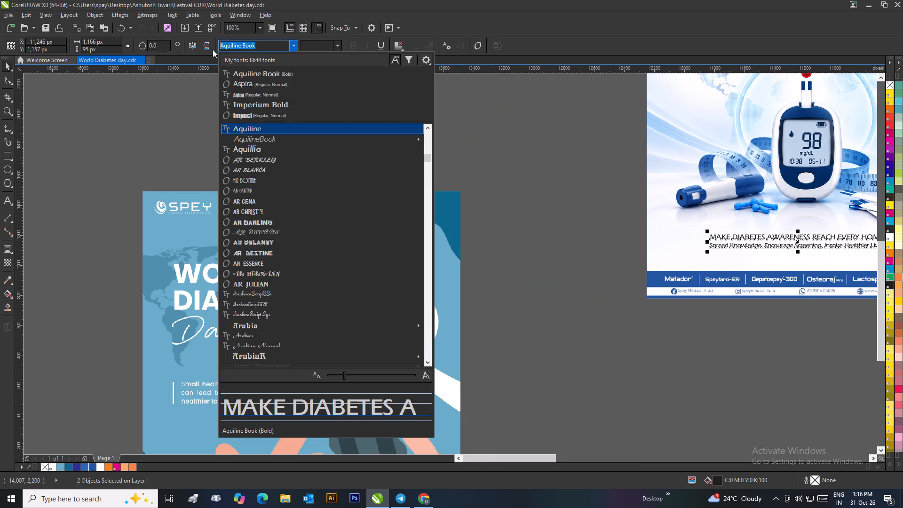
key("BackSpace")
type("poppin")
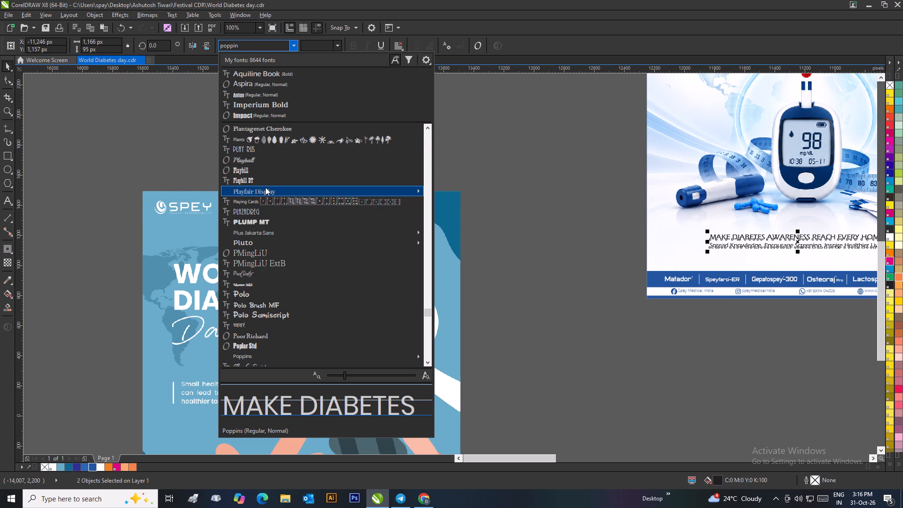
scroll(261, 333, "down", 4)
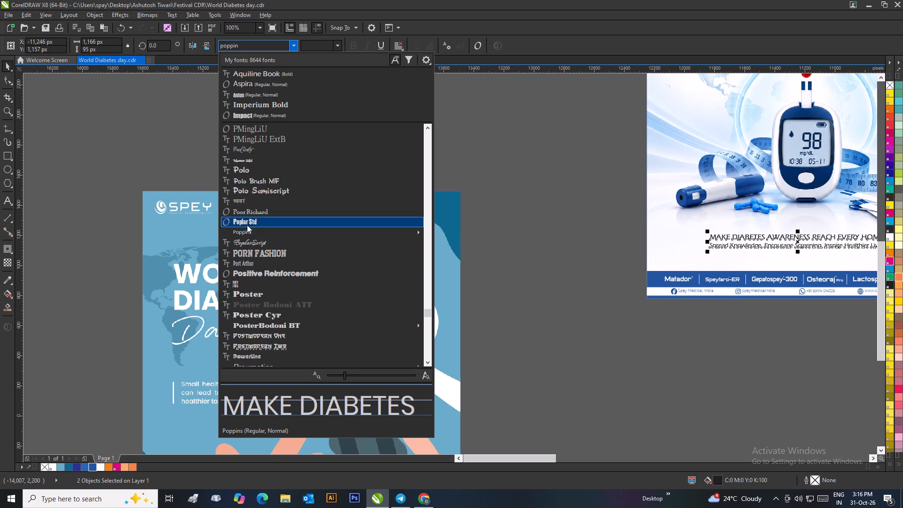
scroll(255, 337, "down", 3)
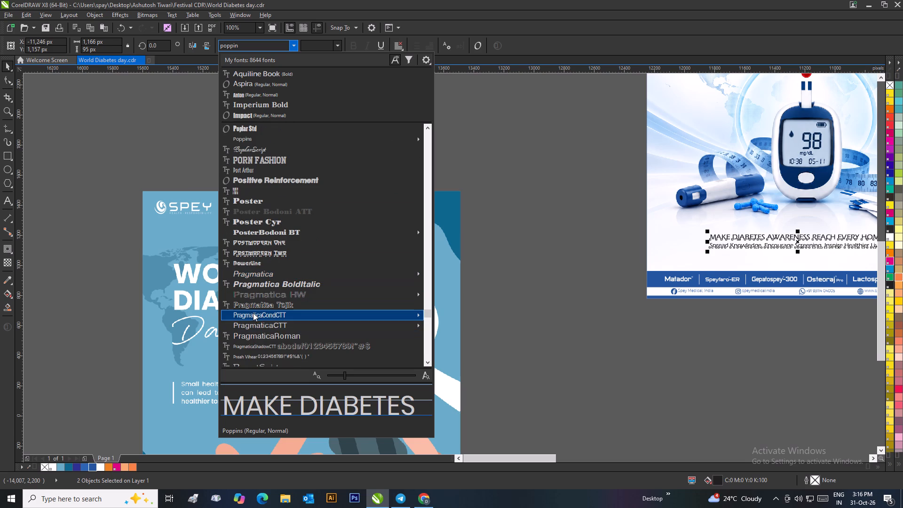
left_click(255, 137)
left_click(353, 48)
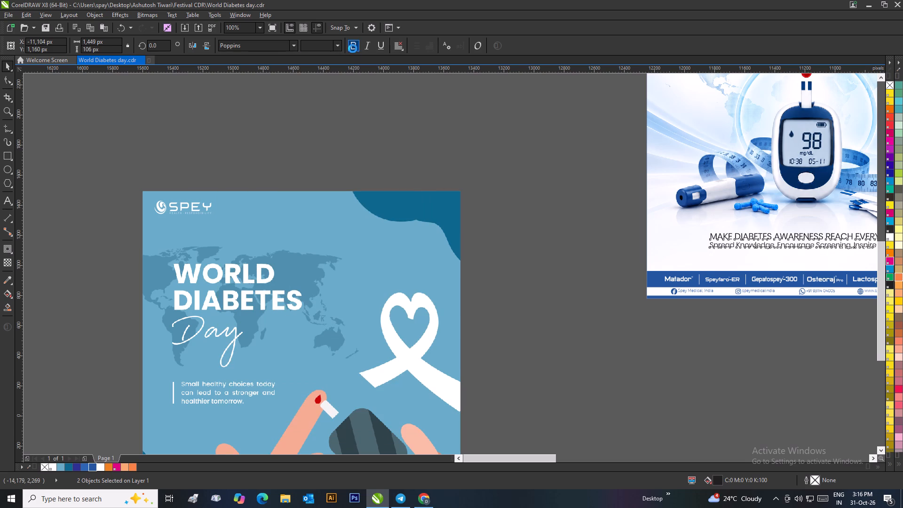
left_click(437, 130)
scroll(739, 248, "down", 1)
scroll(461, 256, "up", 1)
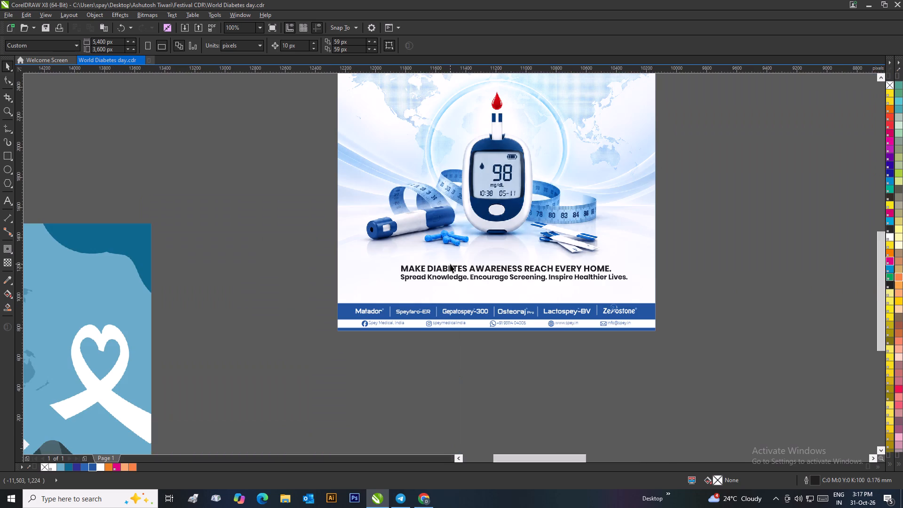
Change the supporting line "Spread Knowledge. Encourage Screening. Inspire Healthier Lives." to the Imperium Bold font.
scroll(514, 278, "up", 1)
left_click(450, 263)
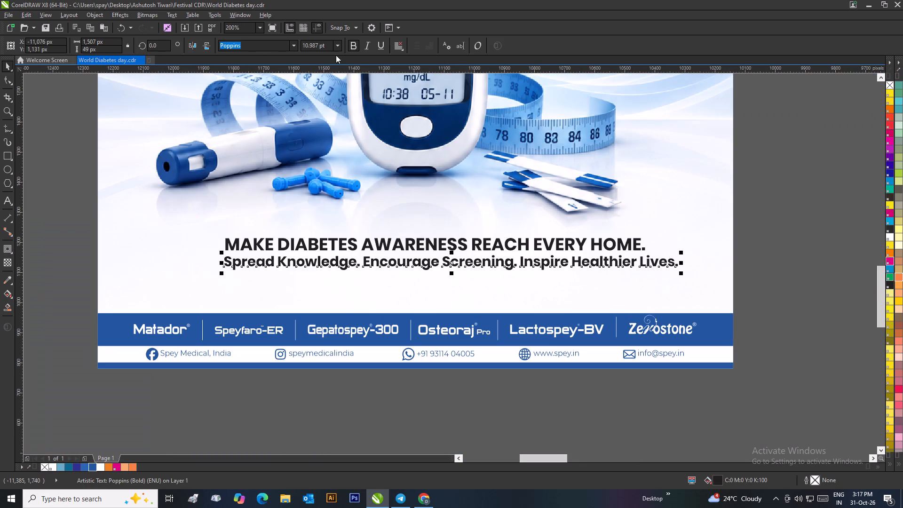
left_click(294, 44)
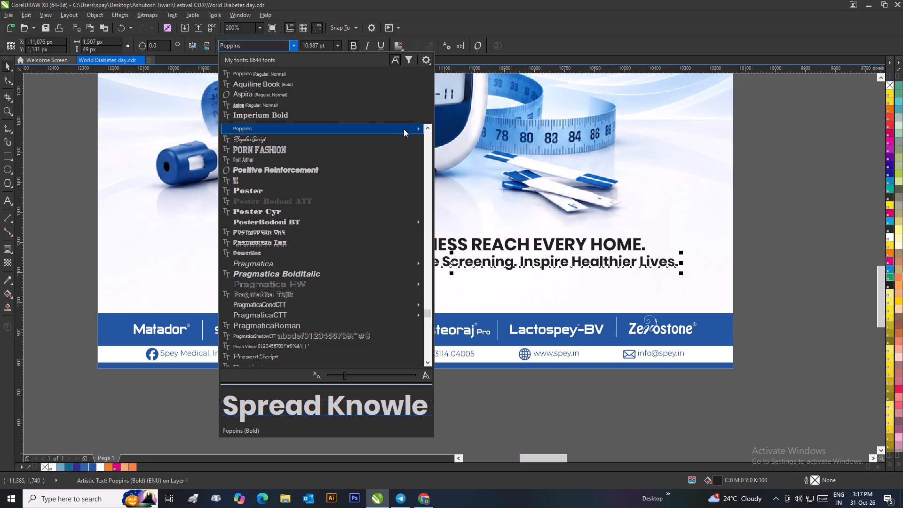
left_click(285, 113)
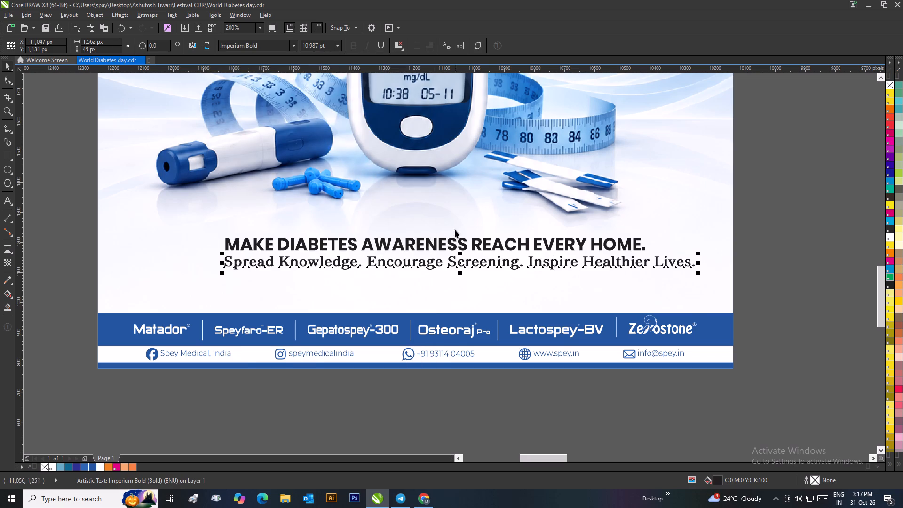
Change the headline "MAKE DIABETES AWARENESS REACH EVERY HOME." to the Imperium Bold font.
left_click(439, 243)
left_click(293, 46)
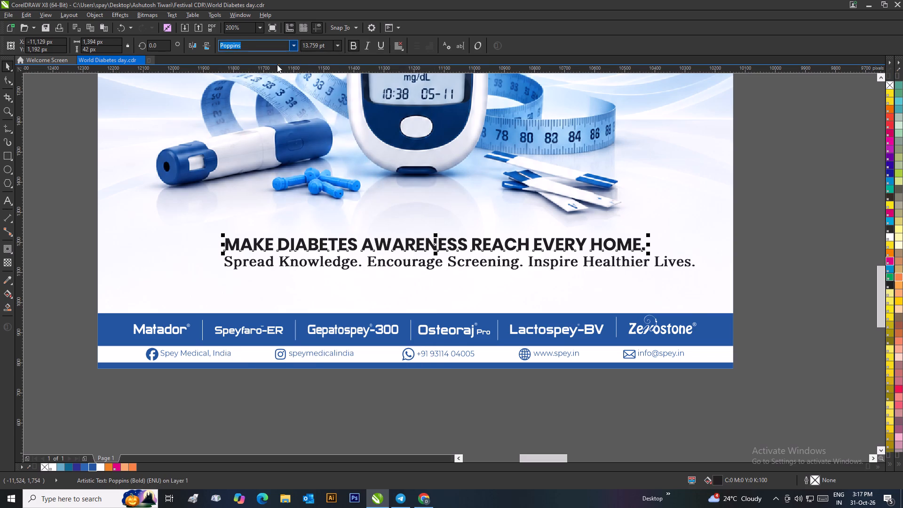
left_click(268, 73)
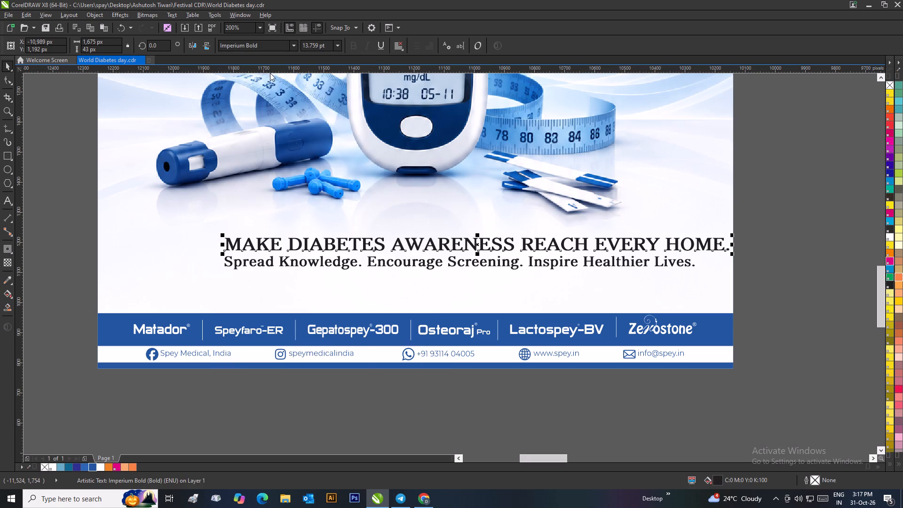
left_click(361, 390)
scroll(411, 380, "down", 2)
scroll(468, 233, "up", 1)
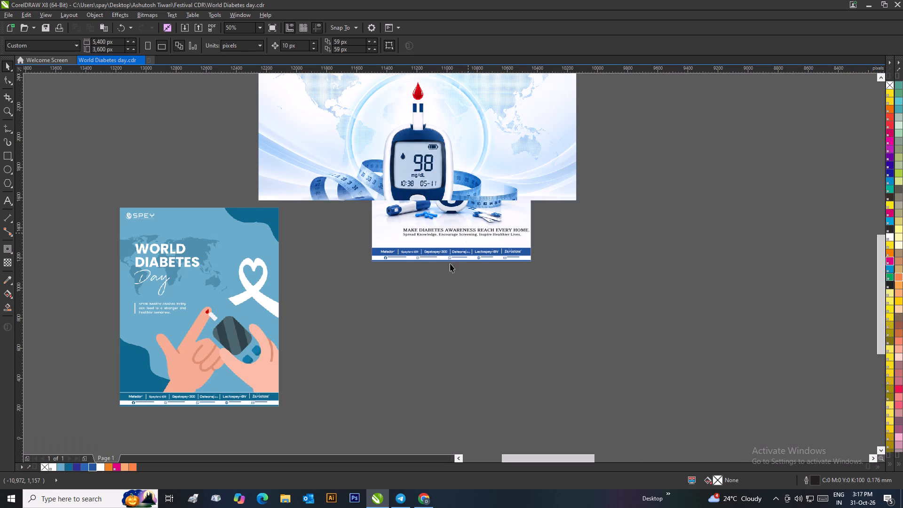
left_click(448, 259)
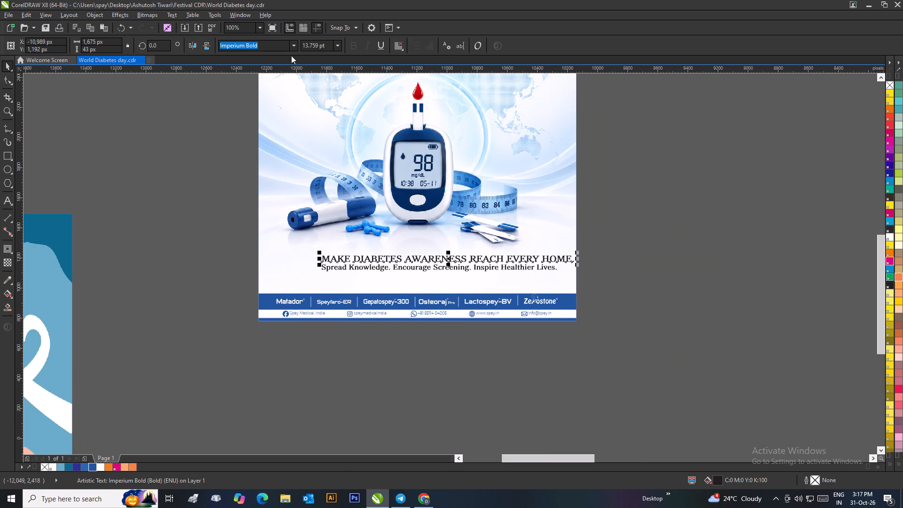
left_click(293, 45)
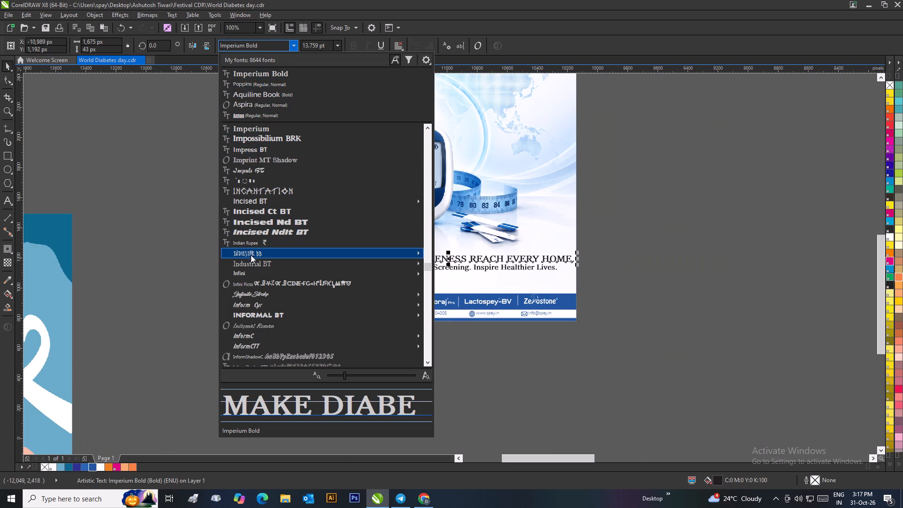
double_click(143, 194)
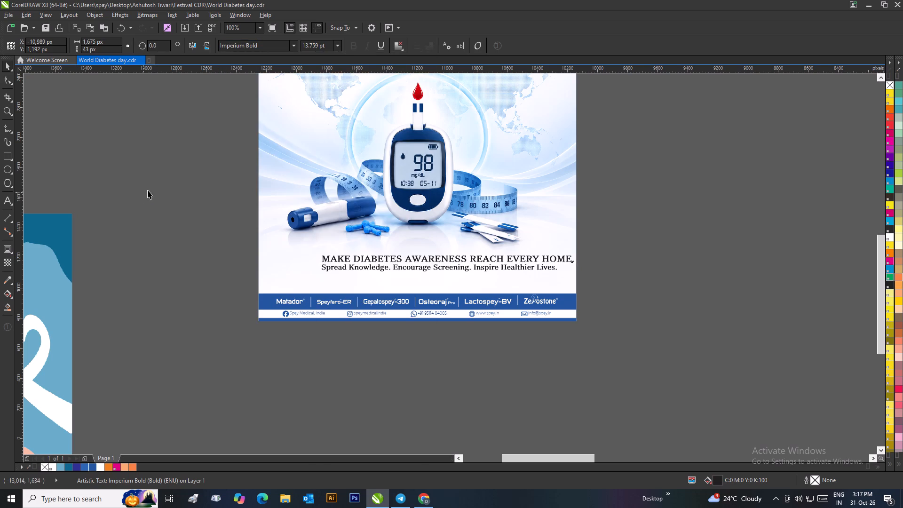
Edit the poster's PowerClip contents and scale the glucometer background image down to about 46.8%, still covering the frame.
scroll(364, 194, "down", 2)
scroll(455, 259, "up", 2)
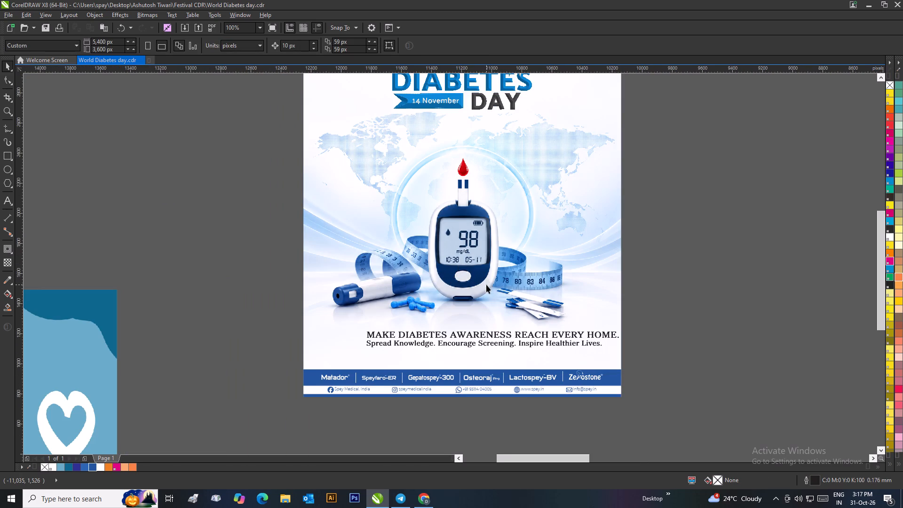
left_click(485, 245)
scroll(485, 245, "down", 1)
left_click(537, 244)
left_click(439, 255)
right_click(439, 255)
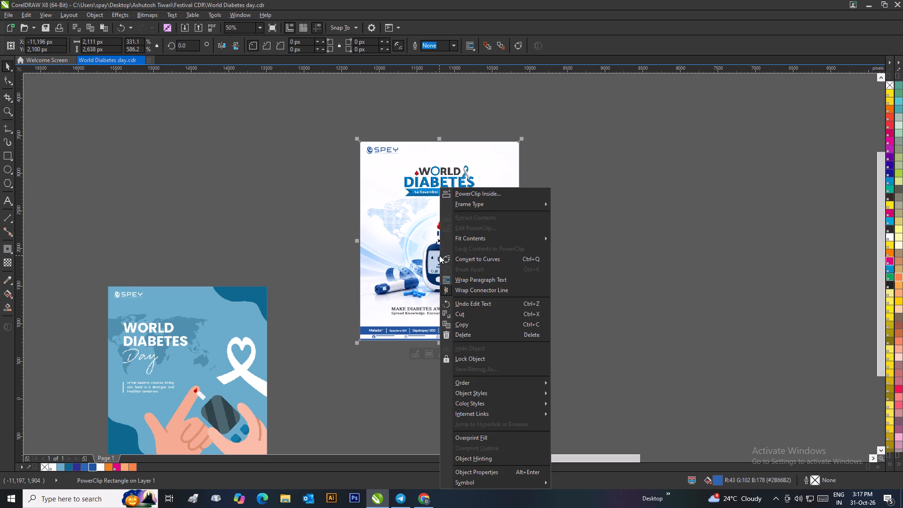
left_click(462, 225)
left_click(467, 240)
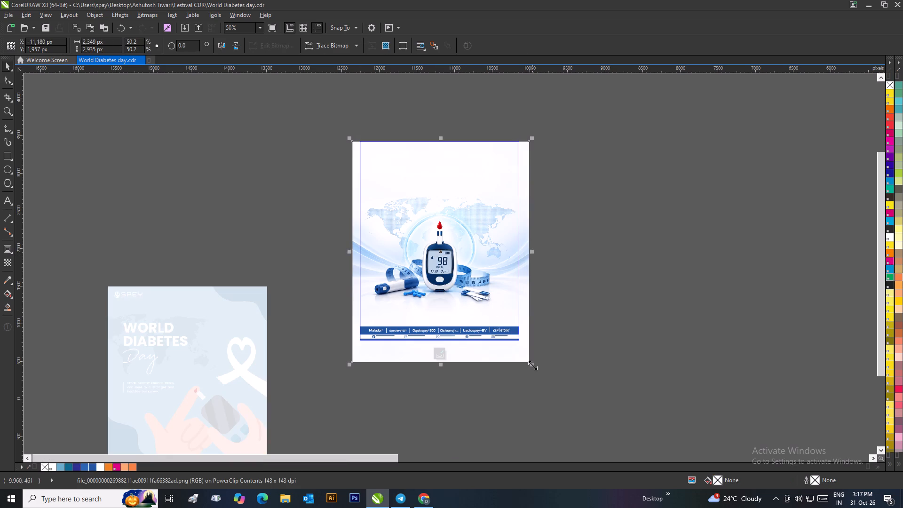
left_click_drag(532, 365, 526, 368)
left_click_drag(350, 356, 356, 356)
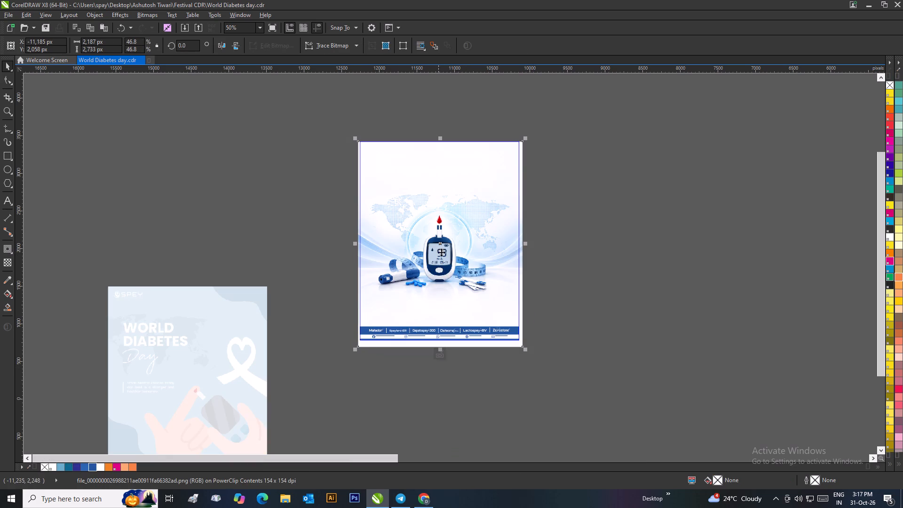
left_click(442, 349)
left_click(542, 354)
Shrink the headline to about 1,270 px wide and move it up and slightly right beneath the glucometer.
scroll(459, 285, "up", 1)
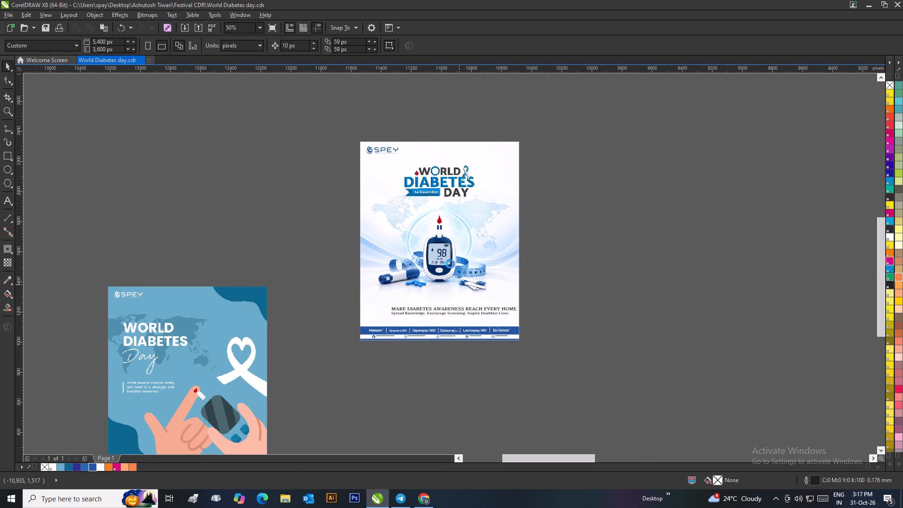
left_click(443, 310)
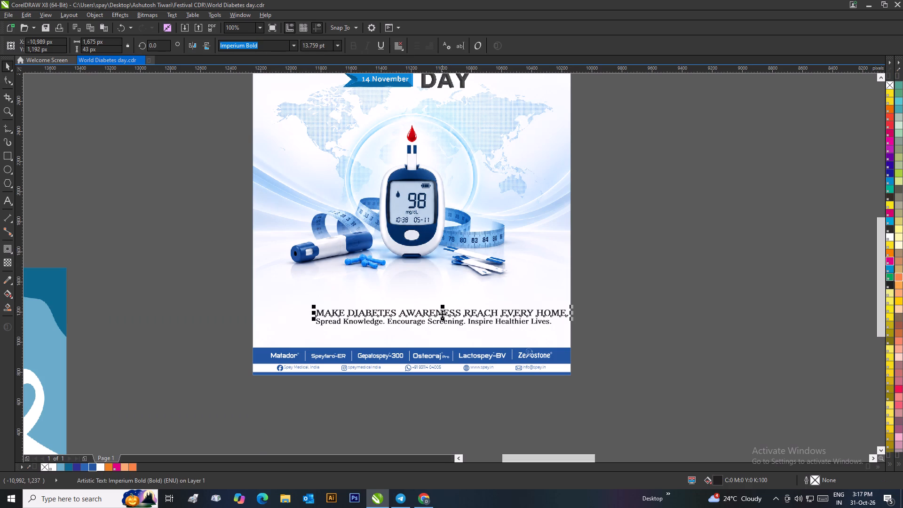
left_click_drag(573, 320, 543, 335)
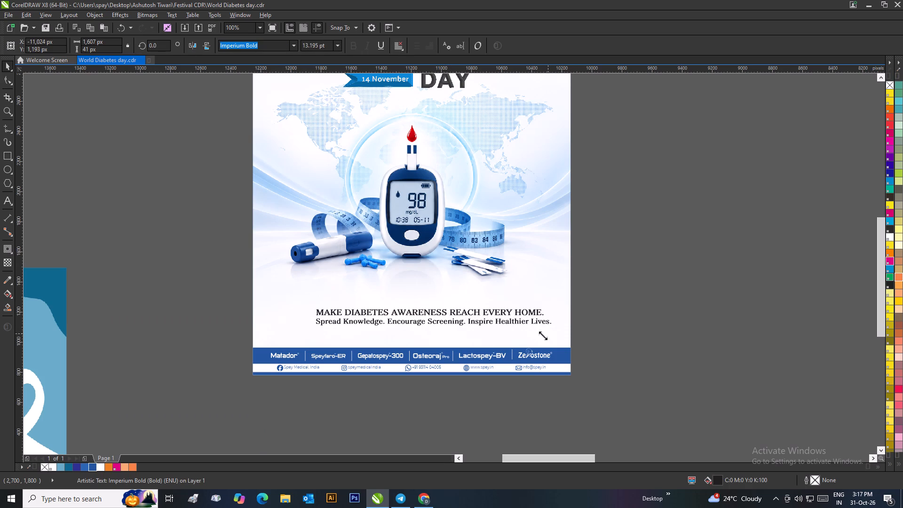
left_click_drag(543, 335, 512, 342)
left_click_drag(449, 315, 455, 302)
left_click(607, 318)
Nudge the supporting line slightly up and right under the headline and set it in regular Poppins.
left_click_drag(458, 322, 467, 316)
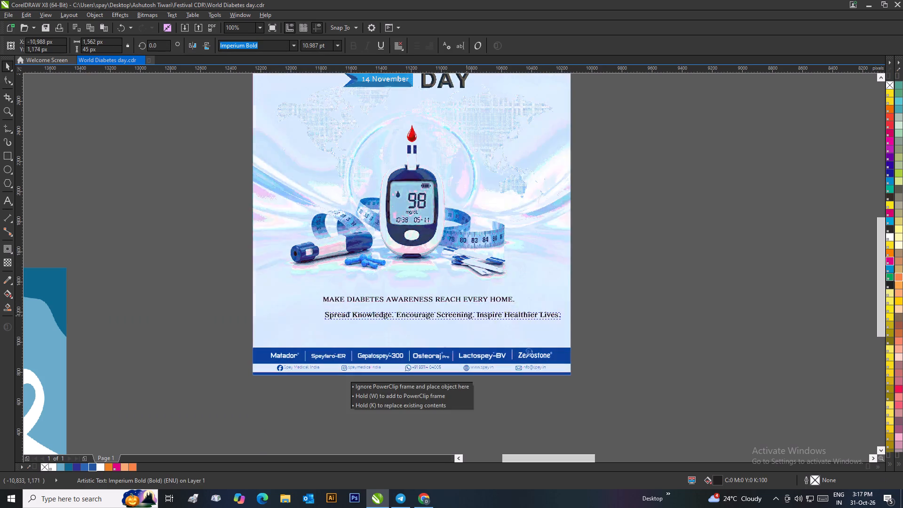
left_click_drag(467, 316, 467, 315)
left_click(296, 46)
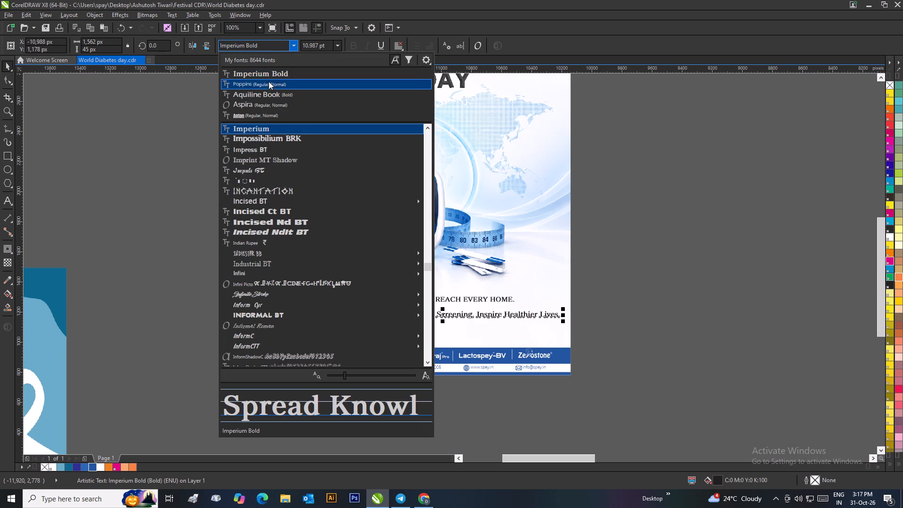
left_click(268, 83)
left_click(763, 296)
Reduce the supporting line to about 9.6 pt, roughly the headline's width, and move it up closer to the headline.
left_click(501, 317)
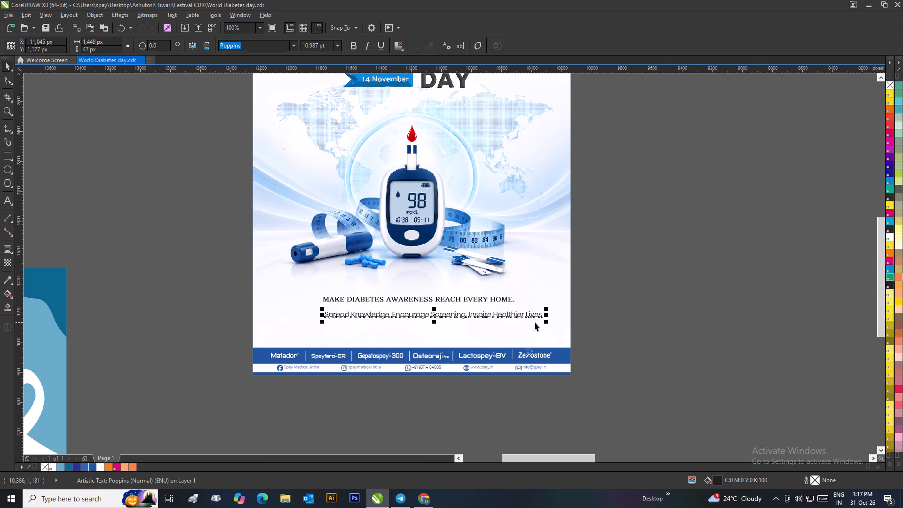
left_click_drag(545, 324, 527, 330)
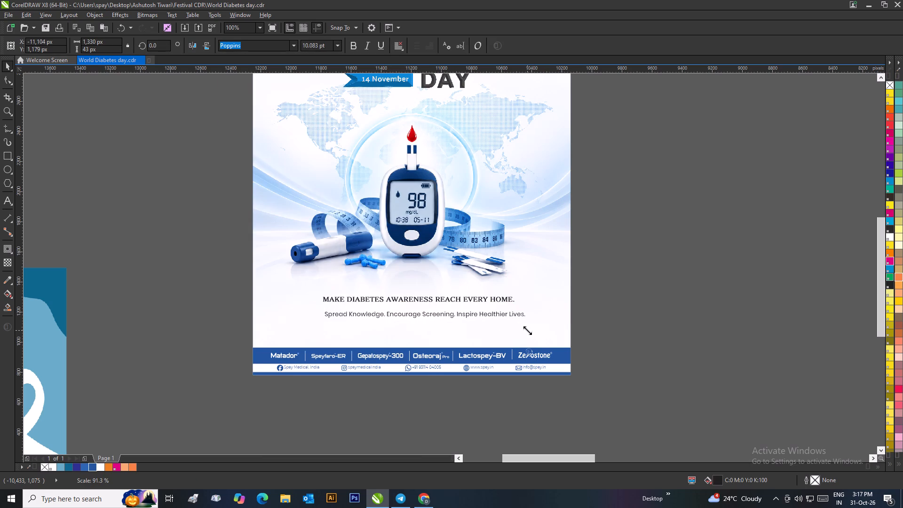
left_click_drag(527, 330, 518, 330)
scroll(455, 316, "up", 1)
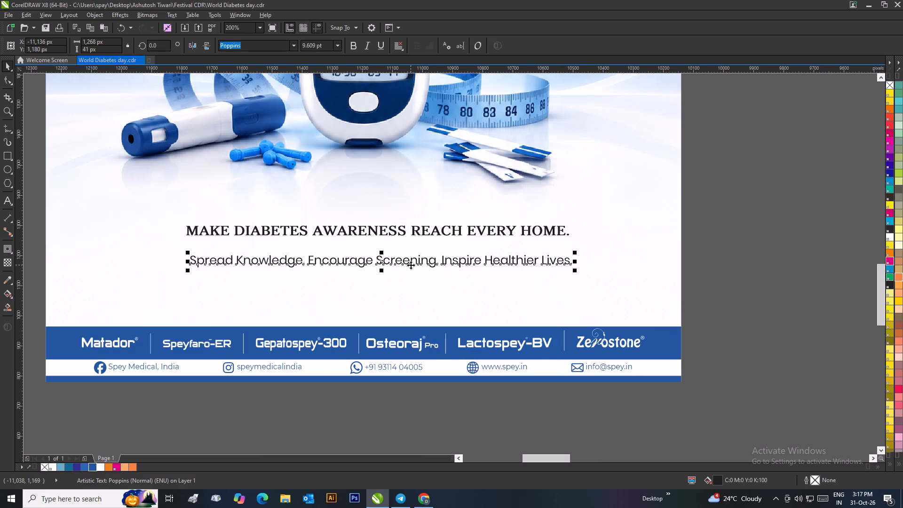
left_click_drag(411, 264, 411, 256)
Center-align the resized headline and supporting line with each other.
left_click_drag(708, 205, 63, 289)
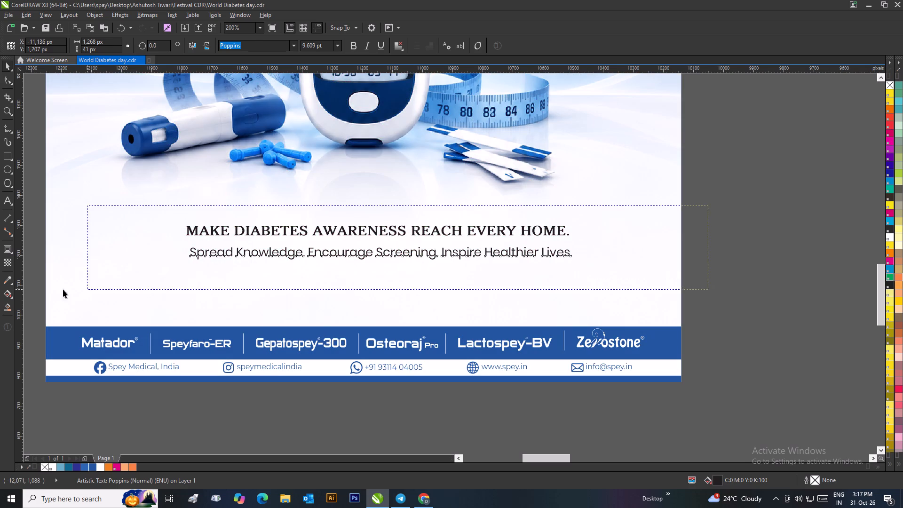
left_click_drag(63, 289, 45, 287)
key("c")
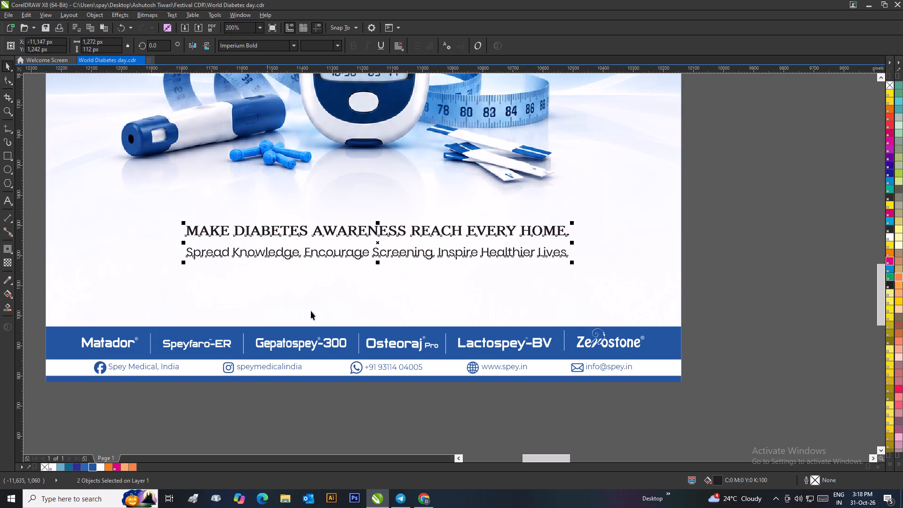
left_click(718, 225)
scroll(608, 214, "down", 2)
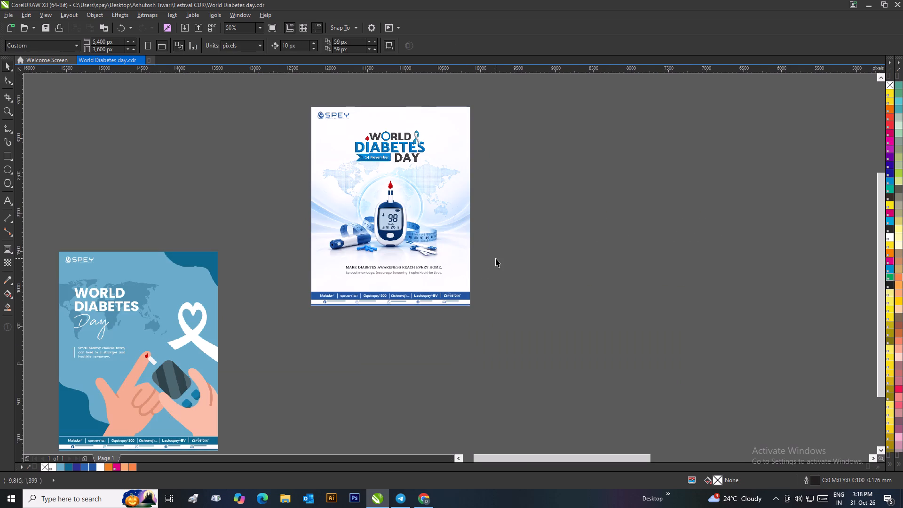
Enlarge the headline and supporting line together to about 1,350 px wide.
left_click_drag(499, 255, 323, 282)
scroll(406, 269, "up", 1)
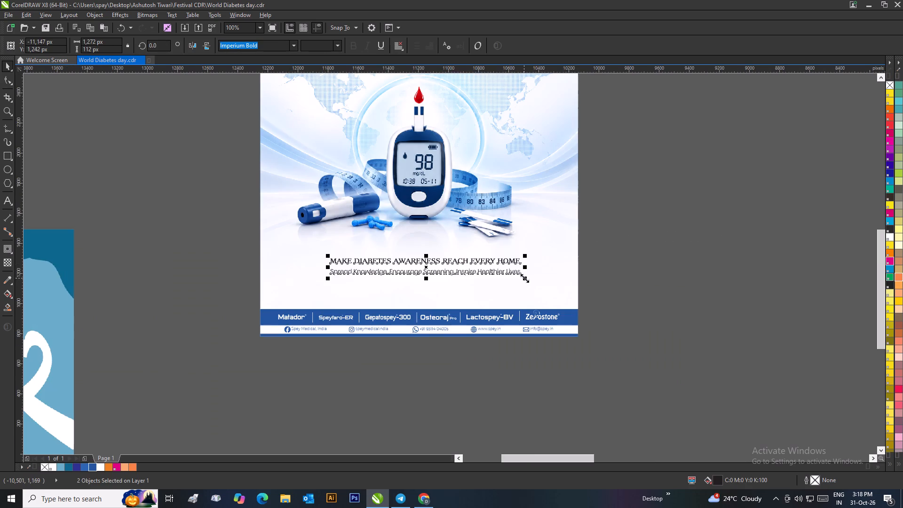
left_click_drag(524, 278, 536, 286)
left_click_drag(608, 264, 599, 264)
Nudge the supporting line slightly closer to the headline and center-align the two lines with each other.
scroll(420, 278, "up", 1)
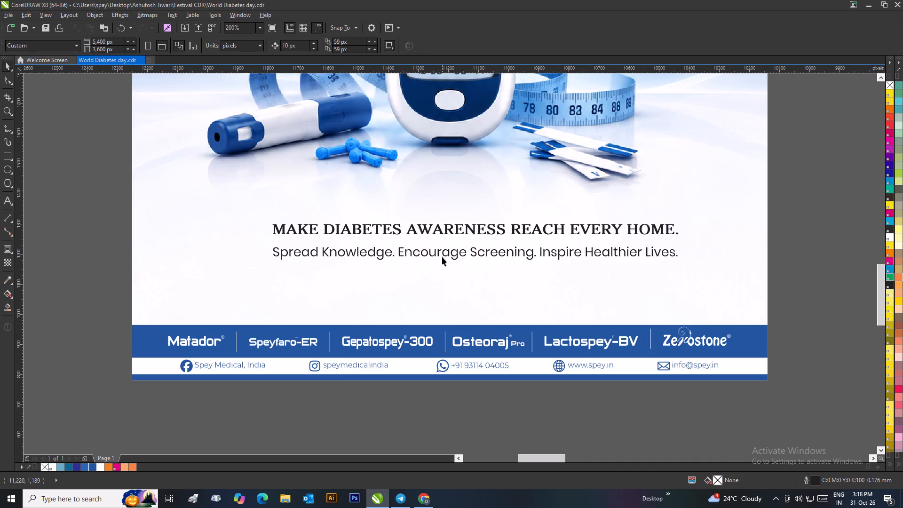
left_click_drag(439, 250, 440, 246)
scroll(459, 249, "down", 1)
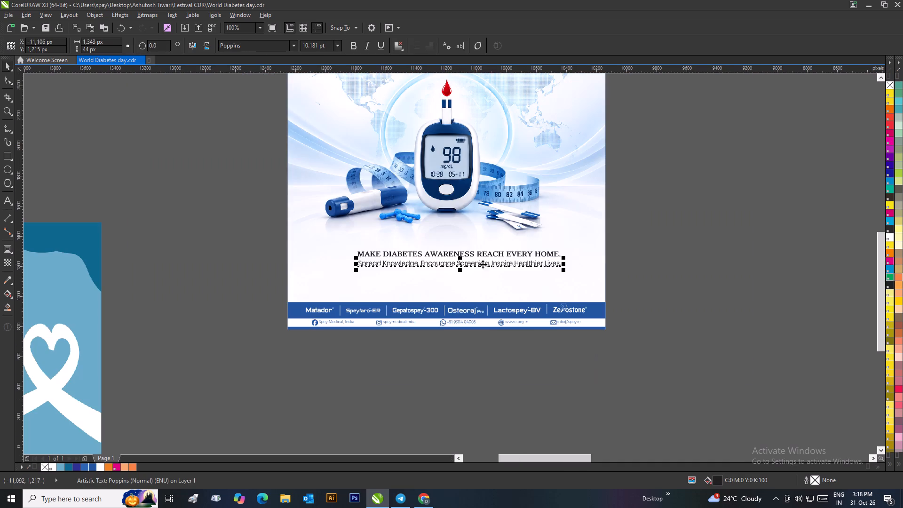
left_click_drag(641, 246, 258, 286)
key("c")
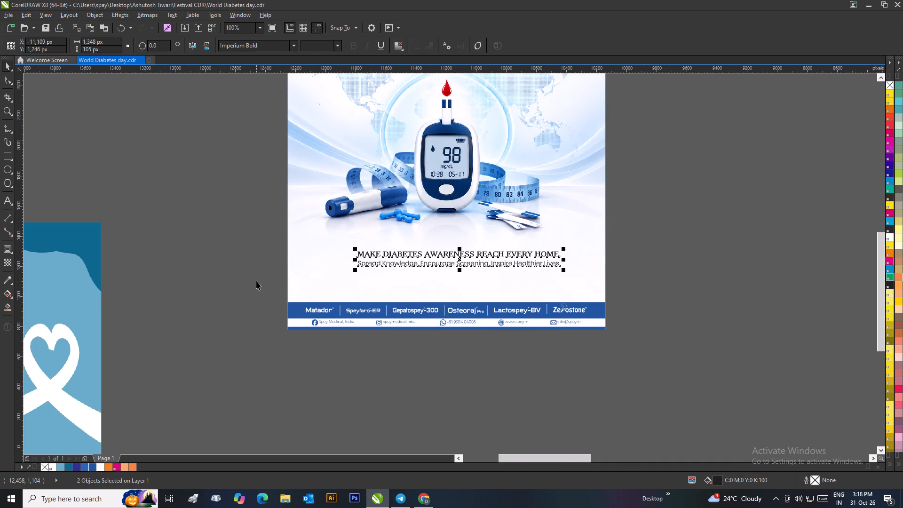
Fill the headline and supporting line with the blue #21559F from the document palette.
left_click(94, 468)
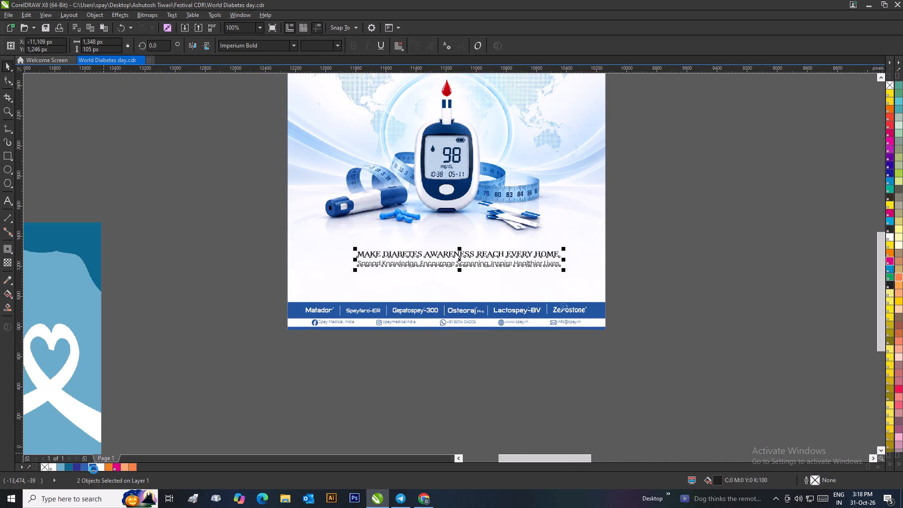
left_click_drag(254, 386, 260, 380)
Sample the dark navy #012A60 from the glucometer body and apply it to the headline.
left_click_drag(243, 243, 565, 274)
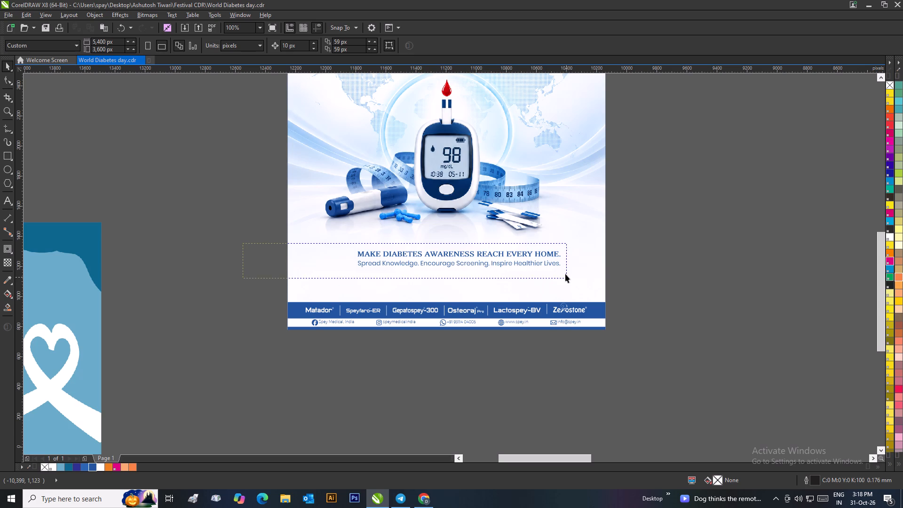
left_click_drag(565, 274, 429, 259)
left_click(429, 256)
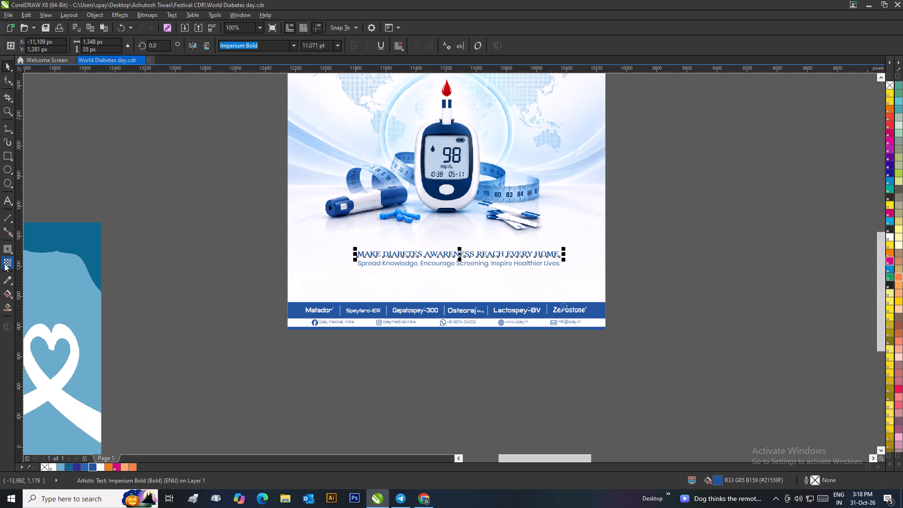
left_click(6, 278)
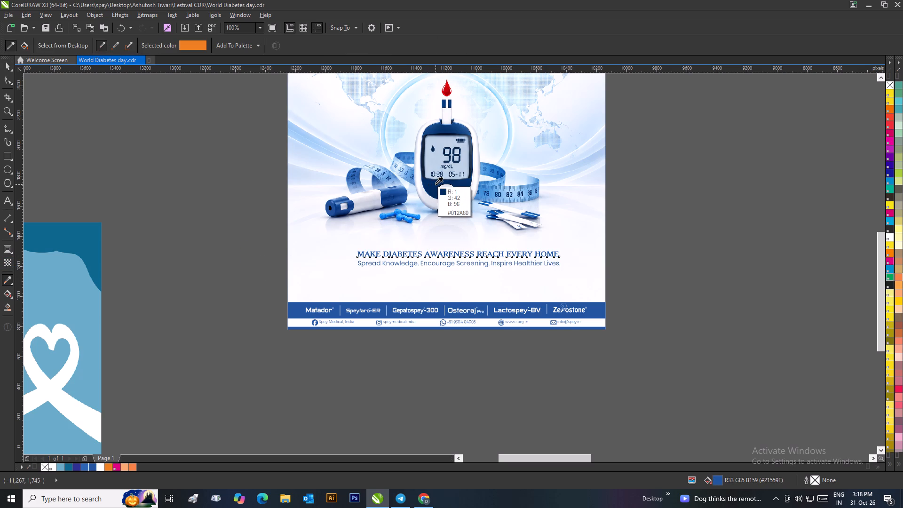
left_click(436, 184)
scroll(388, 259, "up", 3)
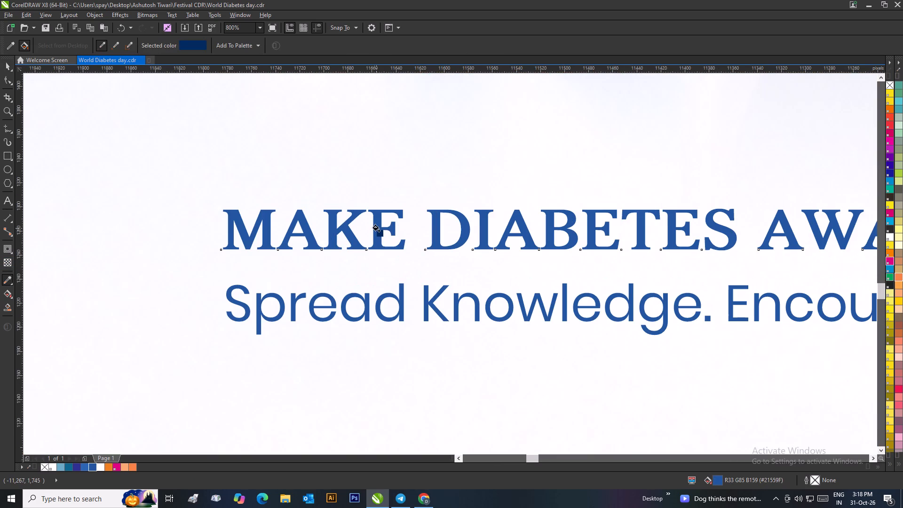
left_click(376, 228)
scroll(373, 235, "down", 3)
left_click(11, 65)
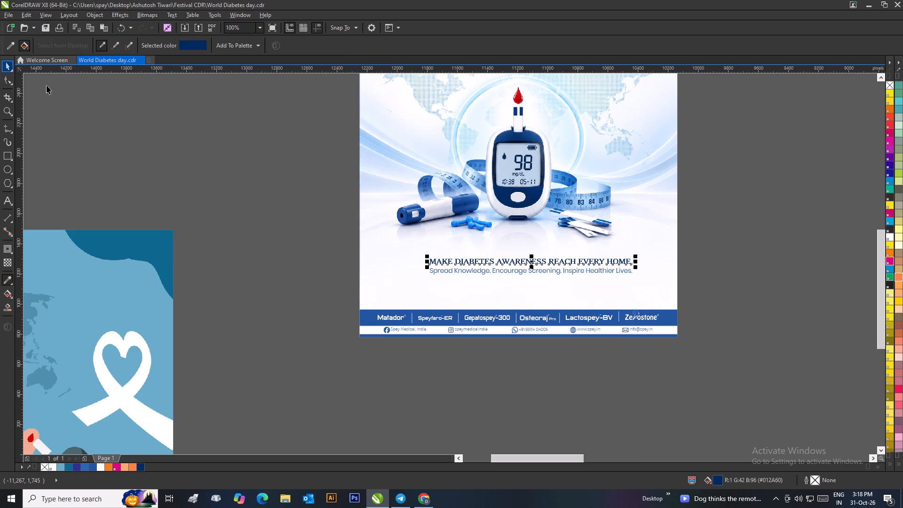
left_click(253, 148)
Sample the bright blue #0B85D3 from the word DIABETES in the title lettering and apply it to the headline.
scroll(398, 232, "down", 1)
scroll(516, 264, "up", 1)
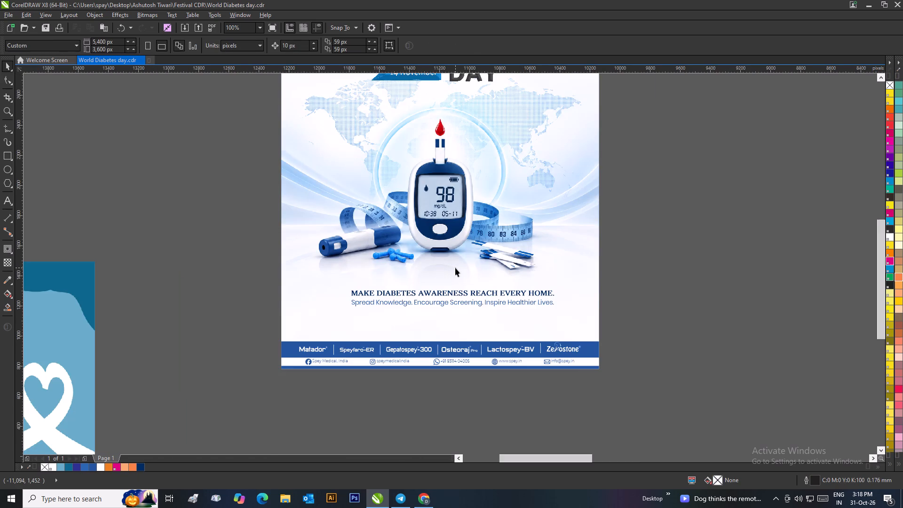
scroll(455, 268, "down", 1)
left_click(8, 278)
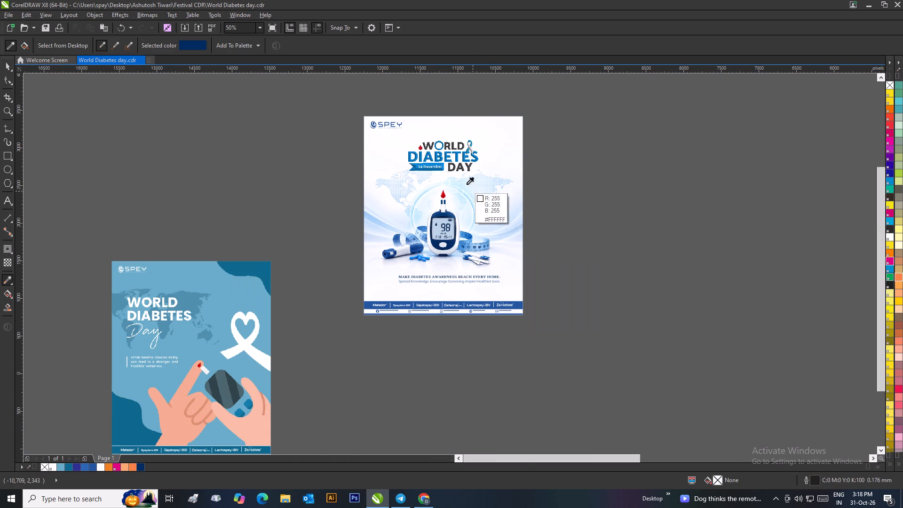
scroll(446, 160, "up", 3)
left_click(418, 222)
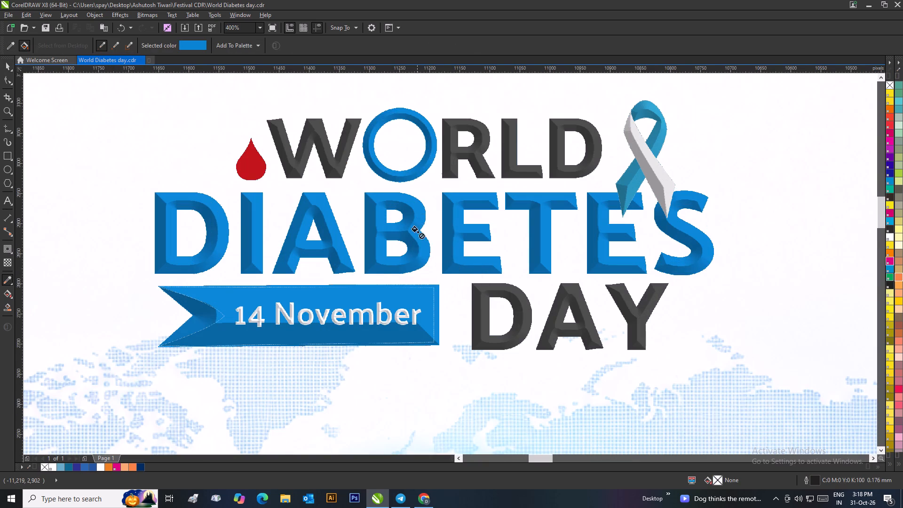
scroll(414, 242, "down", 4)
scroll(454, 397, "up", 4)
scroll(416, 190, "down", 3)
scroll(451, 236, "up", 2)
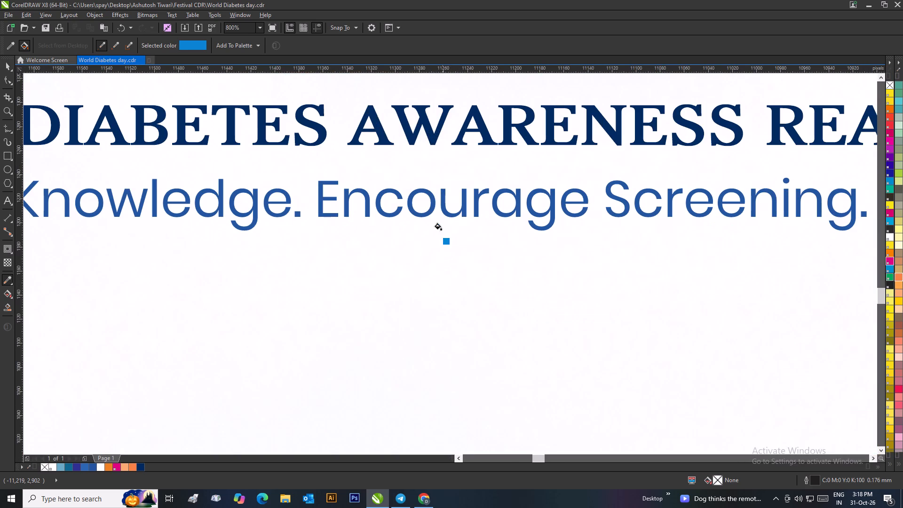
left_click(436, 140)
scroll(424, 157, "down", 3)
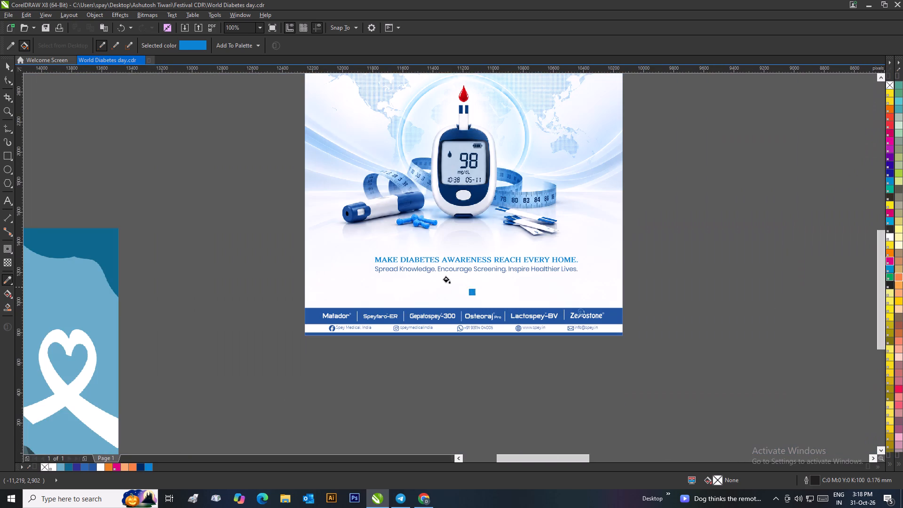
left_click(3, 64)
left_click_drag(123, 116, 130, 121)
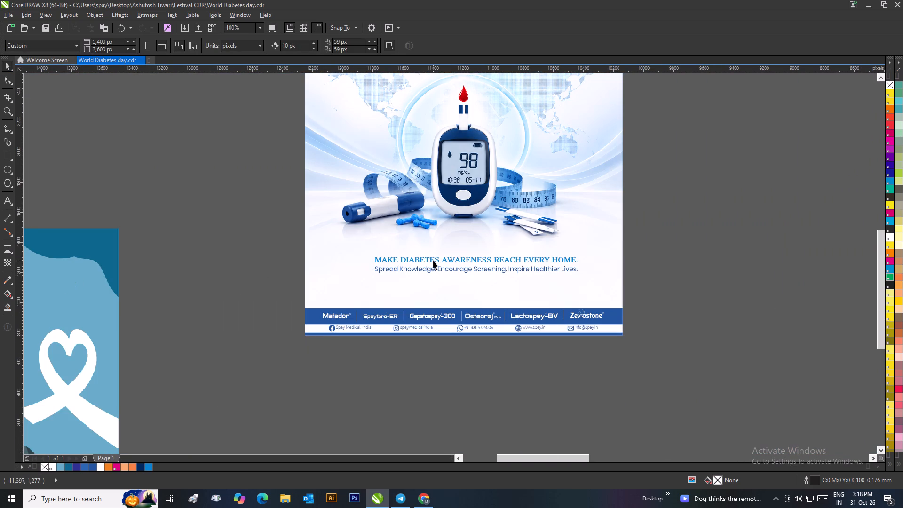
Fill the supporting line with the dark navy #012A60 sampled from the glucometer.
left_click(412, 270)
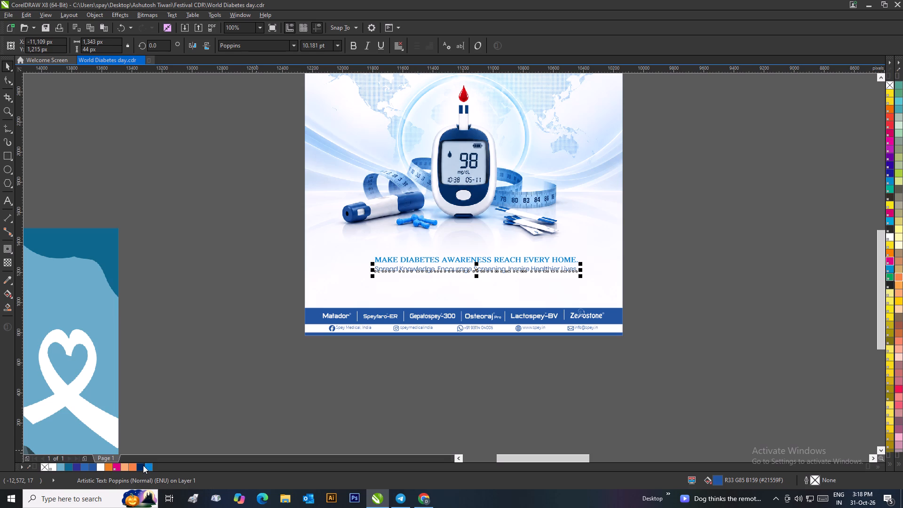
left_click(143, 465)
left_click(219, 365)
Enlarge the headline and supporting line together to about 1,445 px wide.
scroll(462, 332, "down", 1)
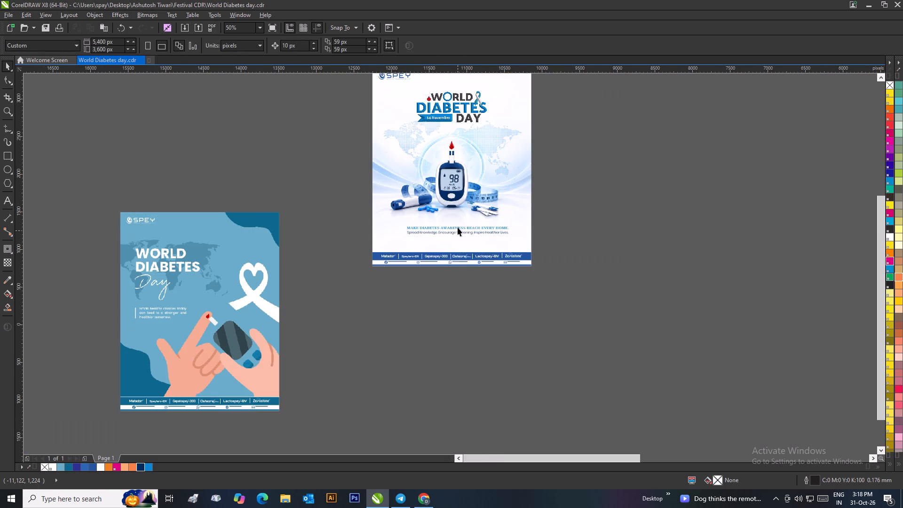
scroll(458, 226, "up", 1)
left_click_drag(618, 253, 299, 302)
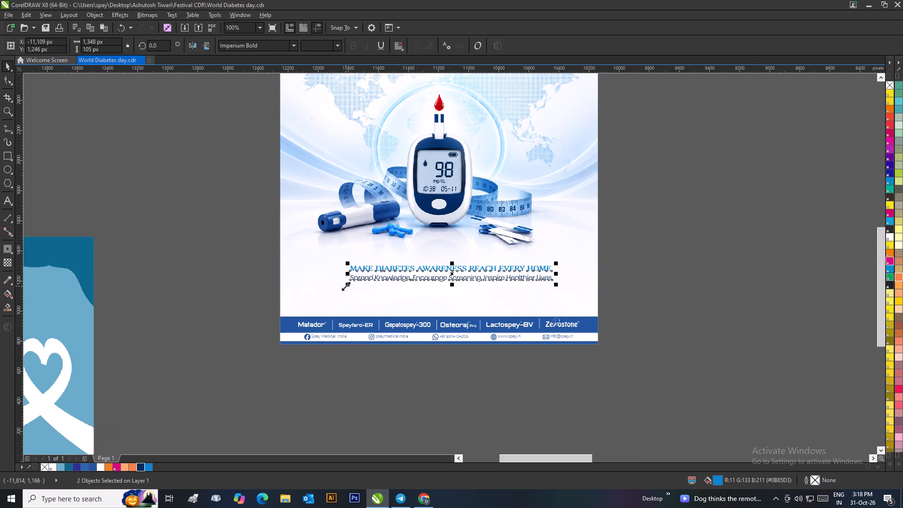
left_click_drag(346, 286, 331, 297)
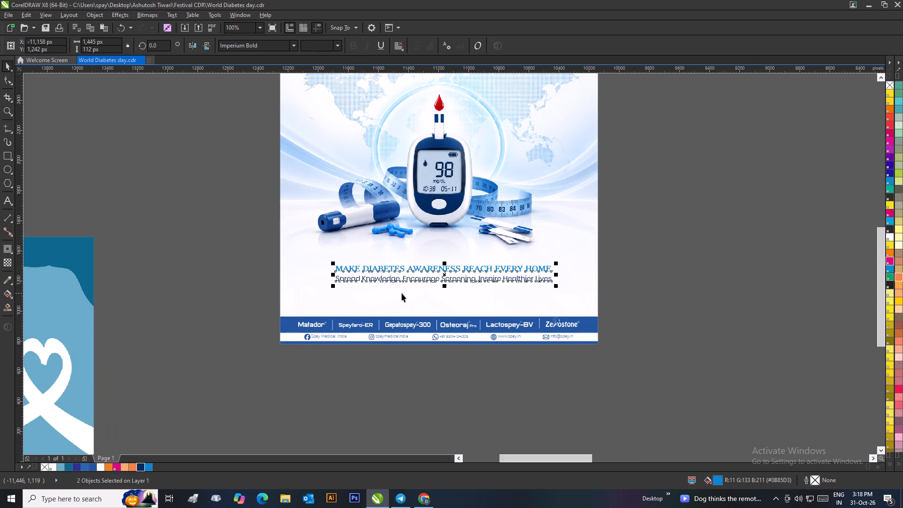
Group the two tagline lines and center the group horizontally on the poster background.
key("ctrl+g")
left_click(324, 278, "shift")
key("c")
left_click(678, 262)
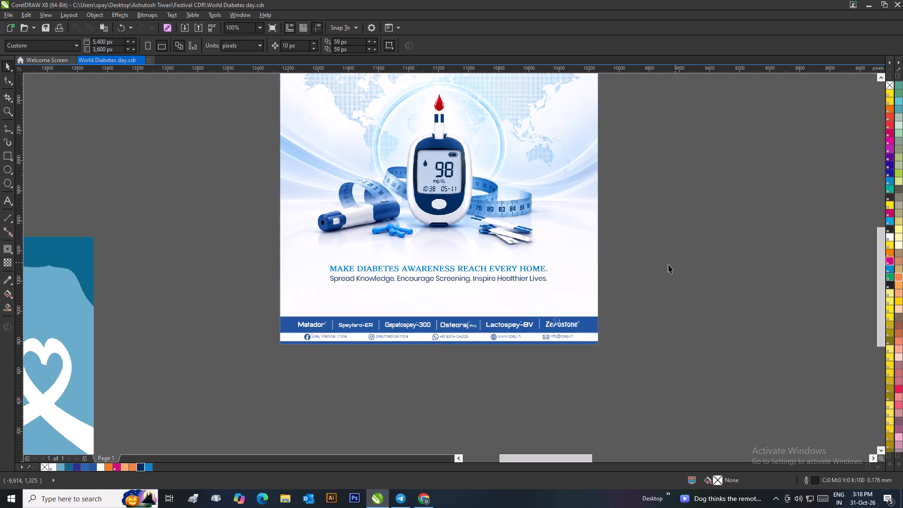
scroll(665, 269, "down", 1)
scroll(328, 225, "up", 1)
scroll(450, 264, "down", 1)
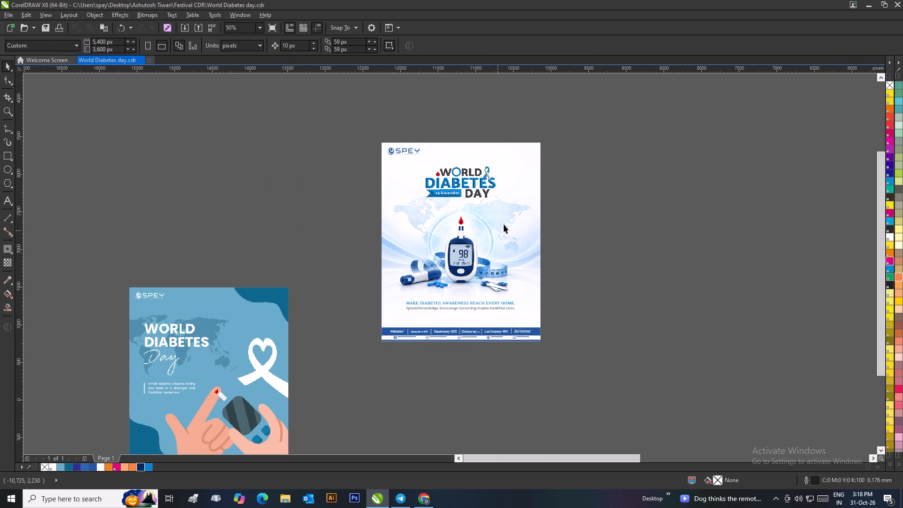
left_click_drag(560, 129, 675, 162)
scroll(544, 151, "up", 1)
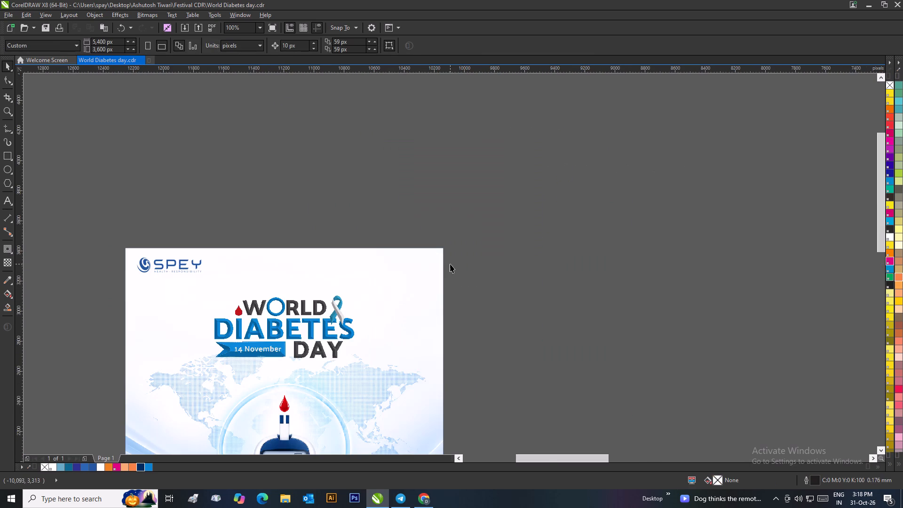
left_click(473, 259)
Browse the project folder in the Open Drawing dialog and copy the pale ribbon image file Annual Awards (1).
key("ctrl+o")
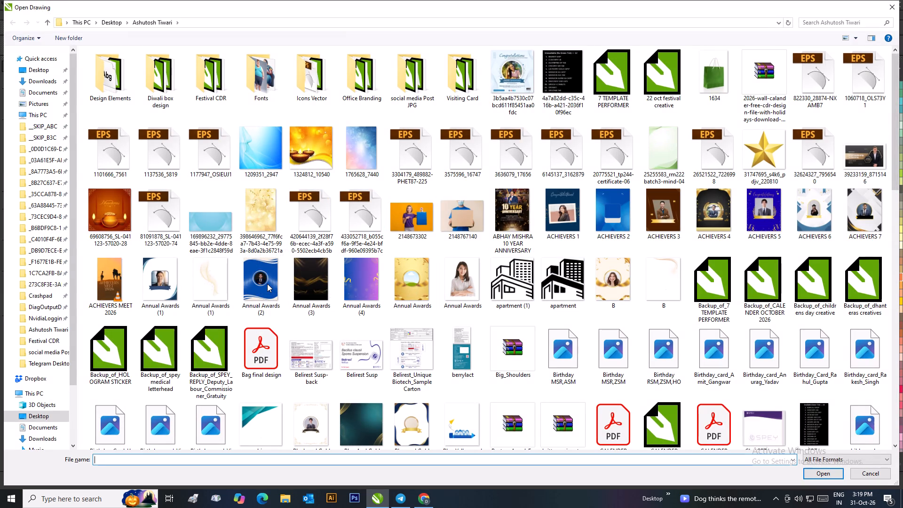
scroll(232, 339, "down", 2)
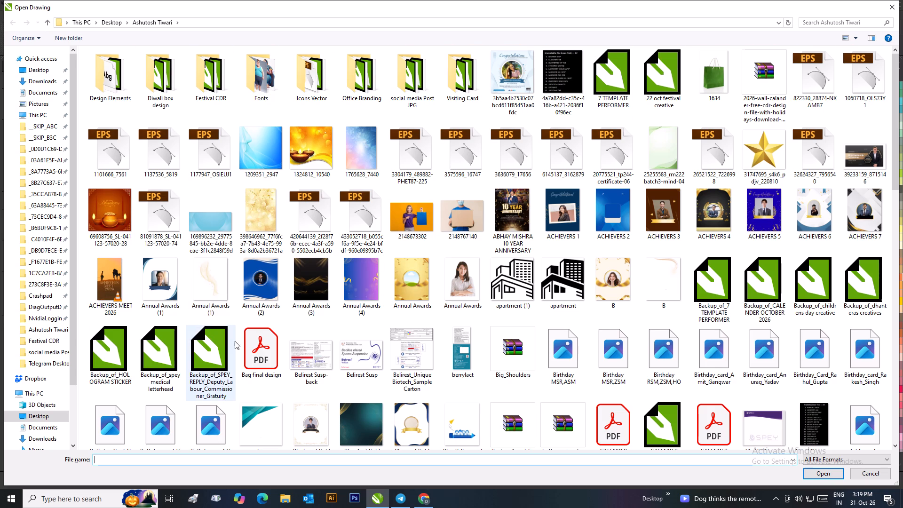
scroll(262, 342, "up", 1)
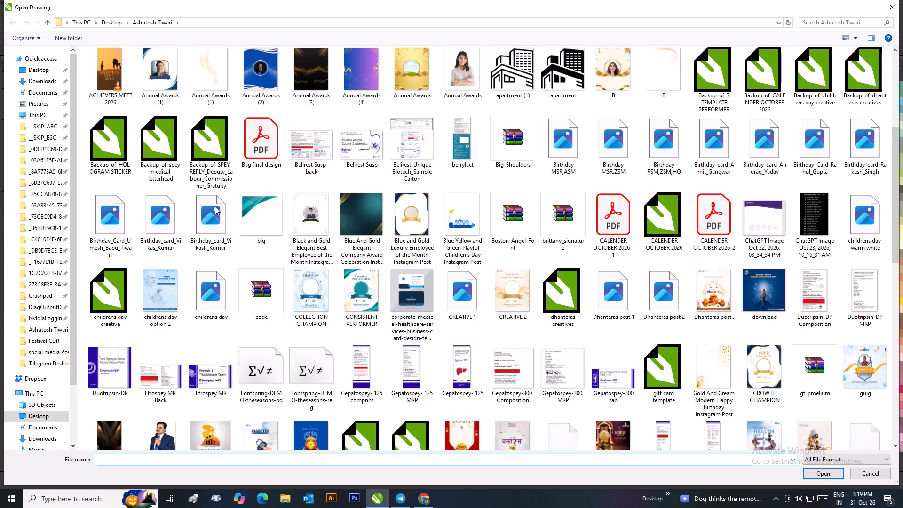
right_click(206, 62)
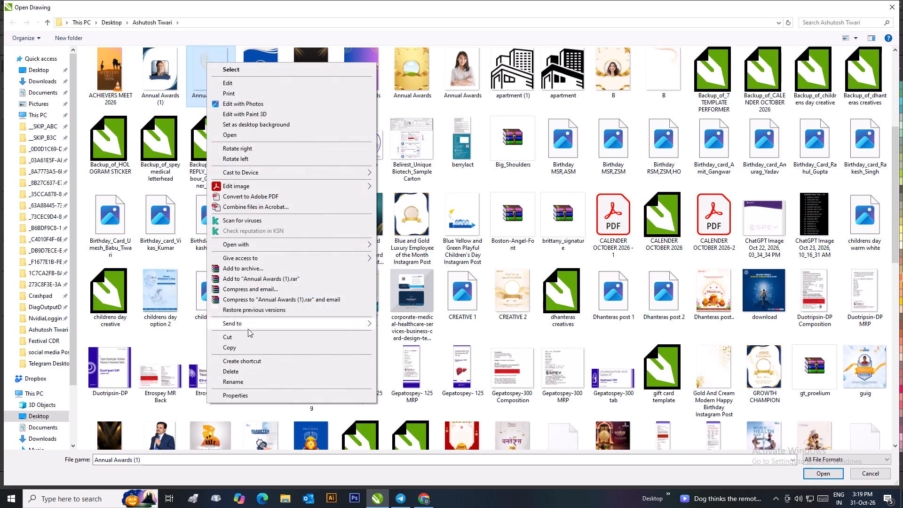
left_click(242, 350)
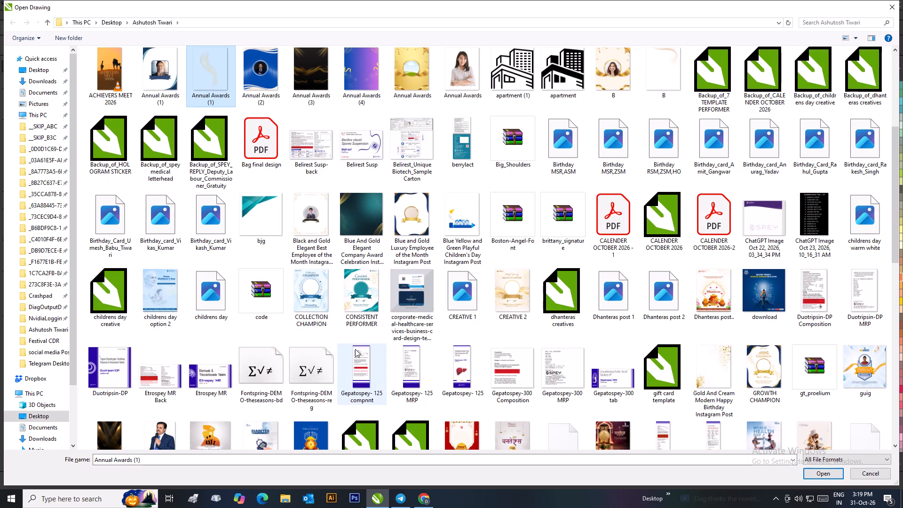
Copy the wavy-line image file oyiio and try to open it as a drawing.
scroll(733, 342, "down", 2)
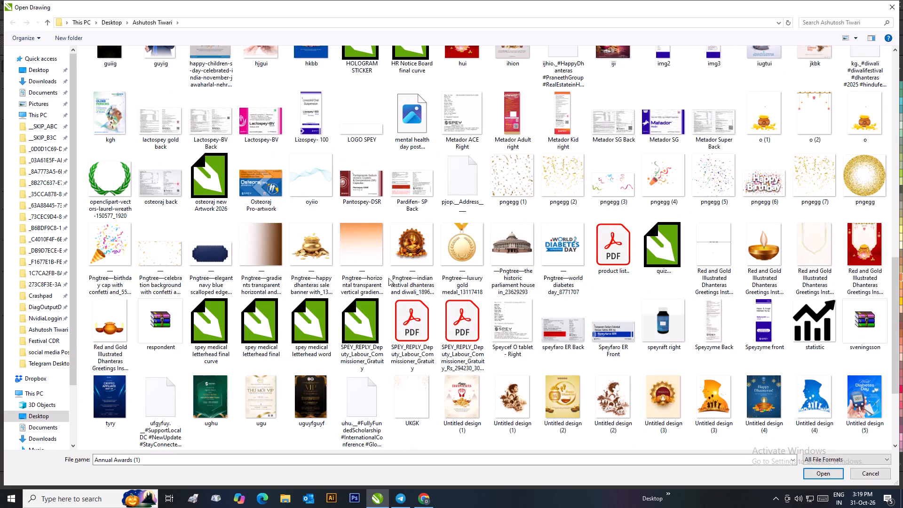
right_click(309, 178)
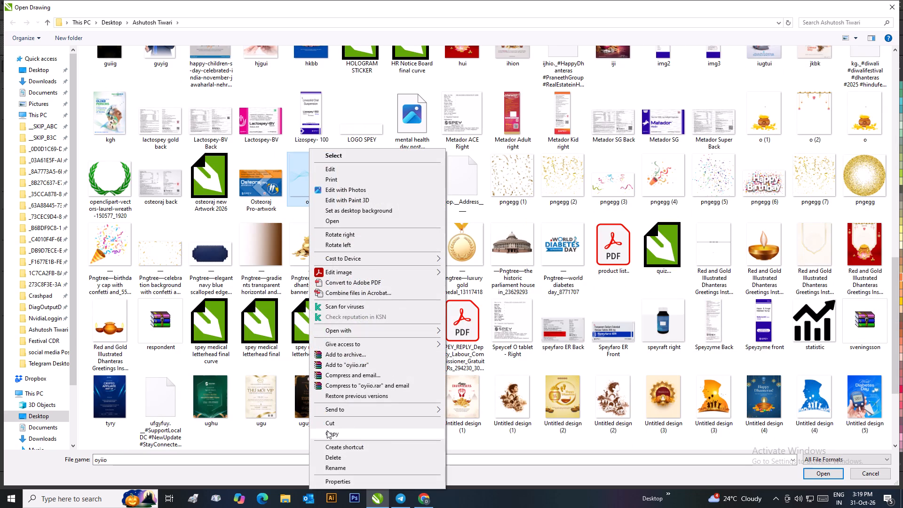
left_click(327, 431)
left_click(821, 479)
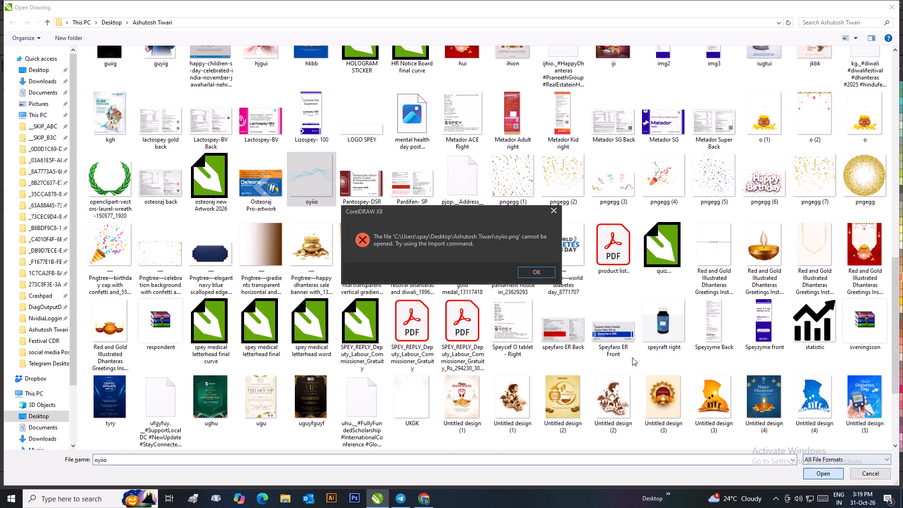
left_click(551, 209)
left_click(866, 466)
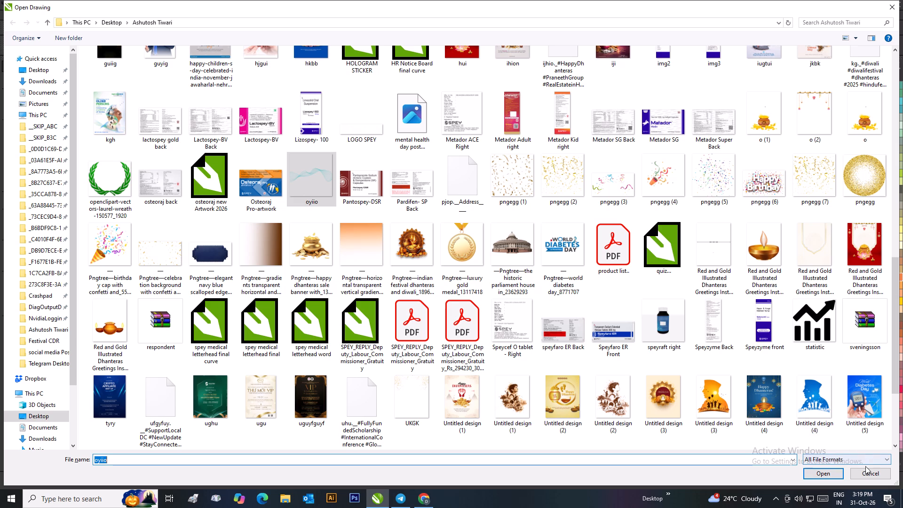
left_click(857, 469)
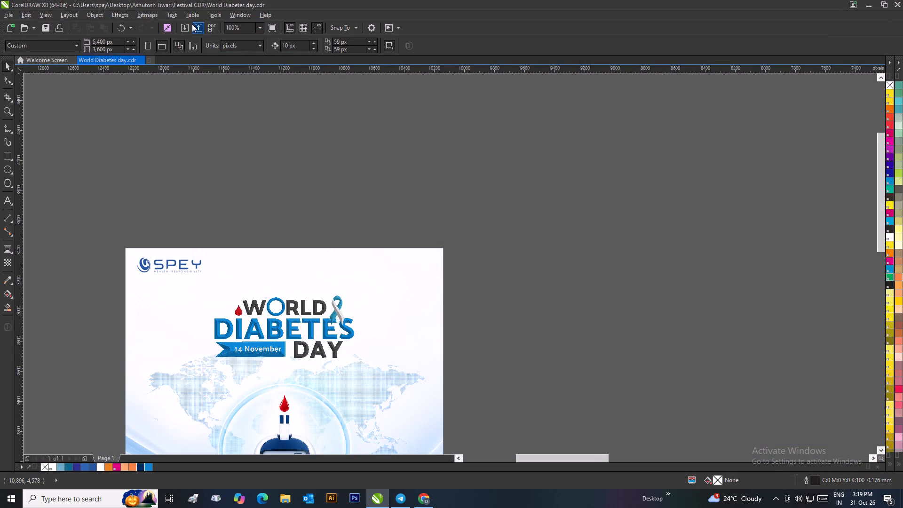
Import the Blue and White Modern Biotechnology Health Pitch Deck Presentation image from the Design Elements folder and place it beside the glucometer poster.
left_click(182, 24)
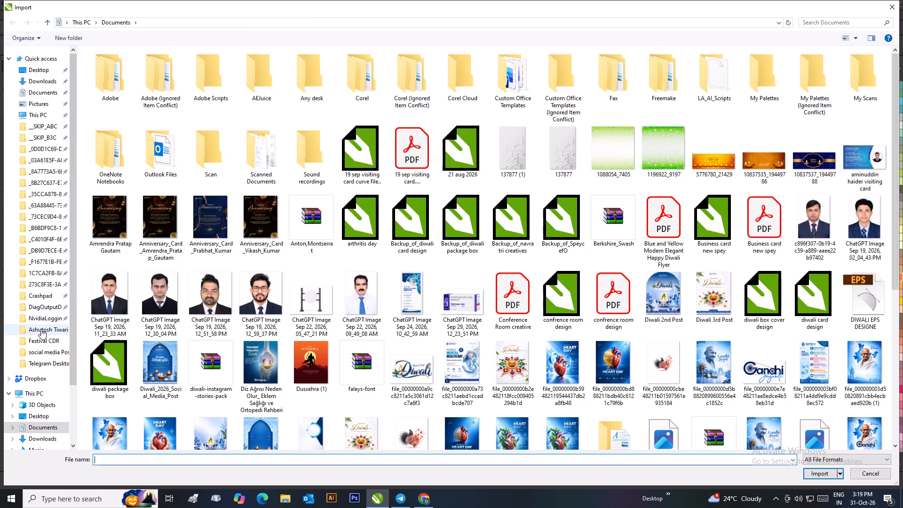
left_click(41, 329)
scroll(290, 253, "down", 2)
scroll(182, 203, "up", 3)
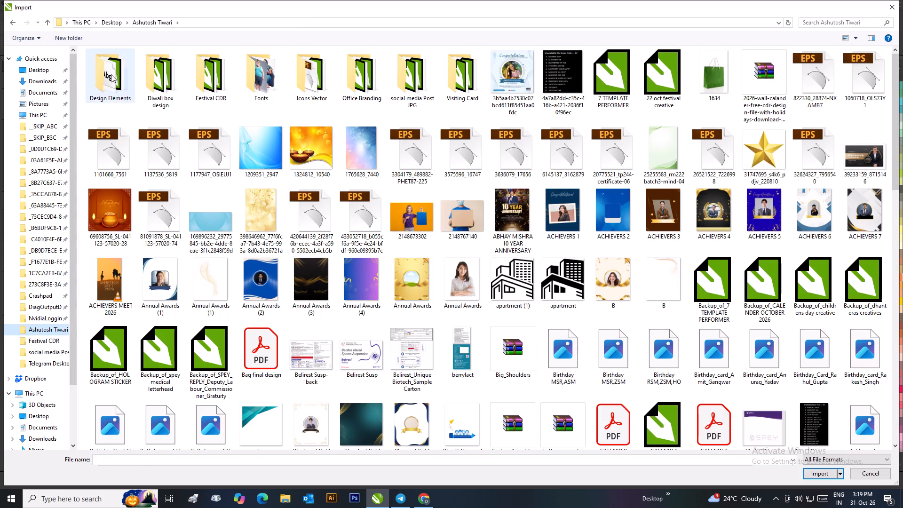
double_click(111, 74)
scroll(364, 159, "down", 3)
scroll(376, 161, "up", 1)
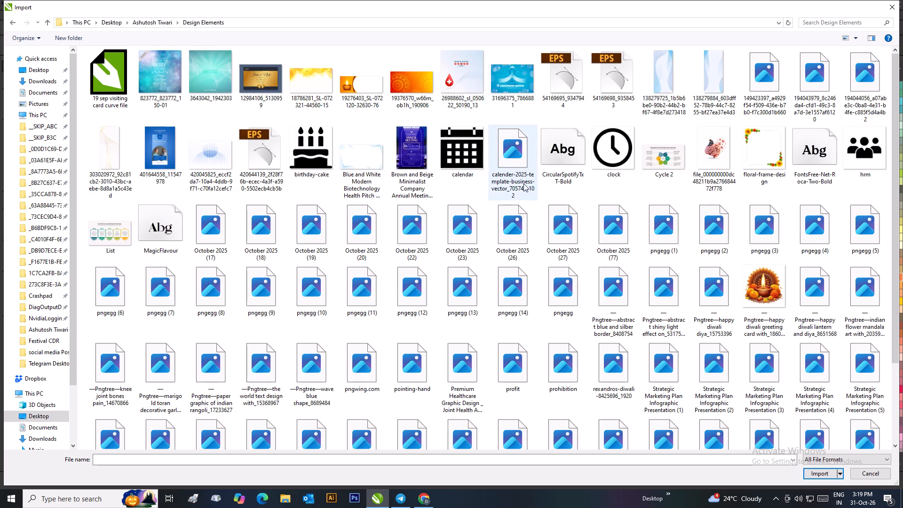
right_click(343, 158)
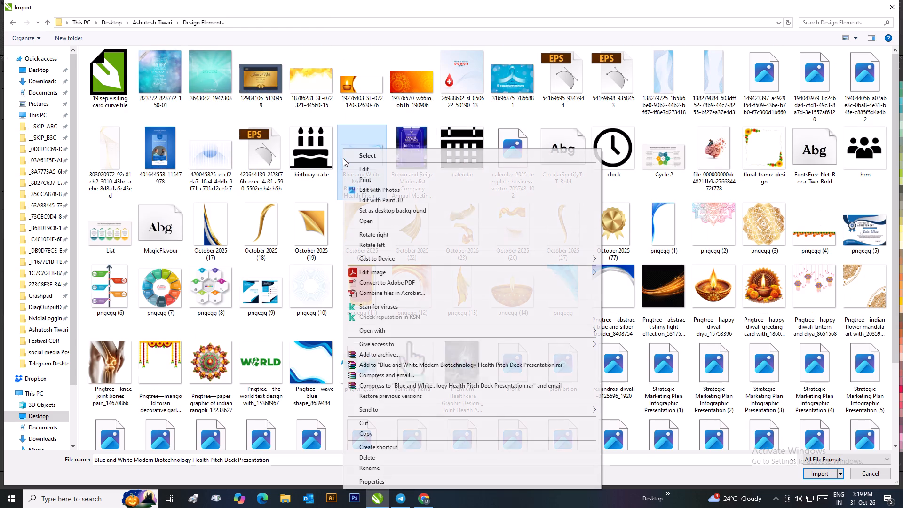
left_click(350, 147)
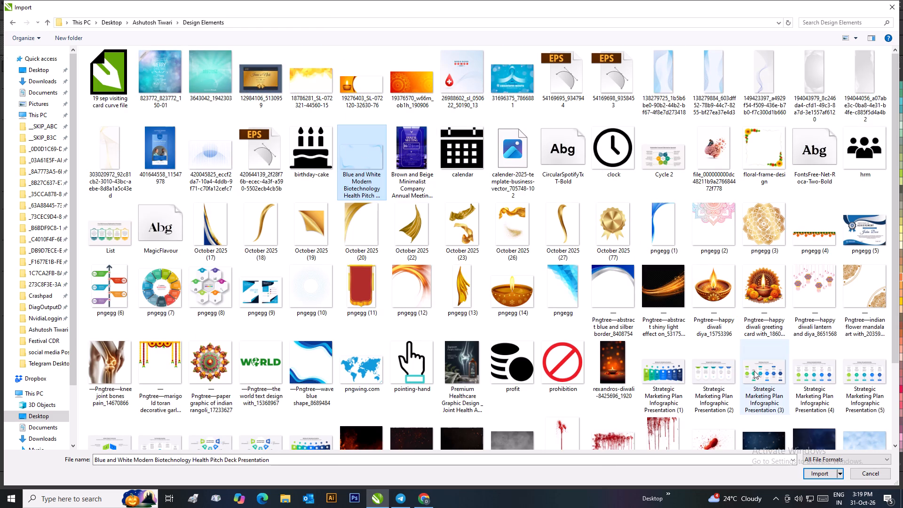
left_click(817, 474)
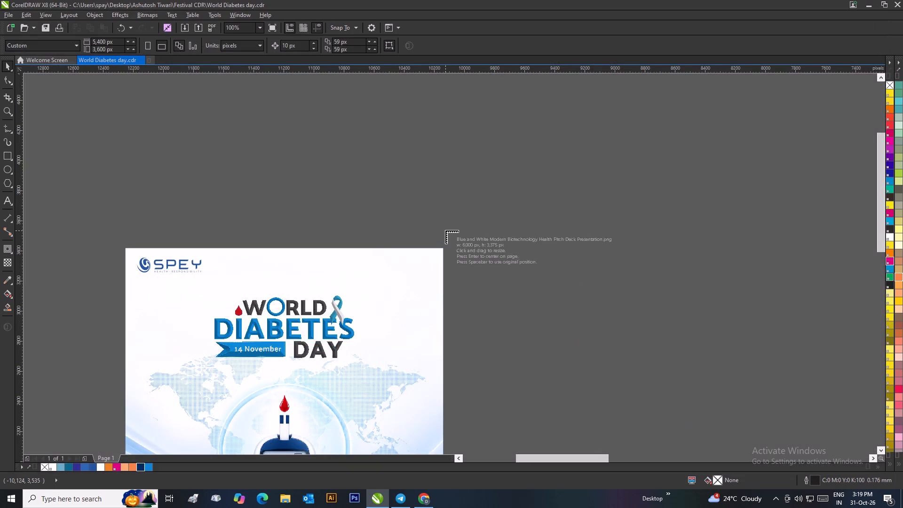
left_click(445, 230)
Shrink the imported wave-and-dot pattern image to about 2,466 px wide.
scroll(472, 245, "down", 1)
scroll(527, 270, "down", 1)
left_click_drag(566, 267, 564, 269)
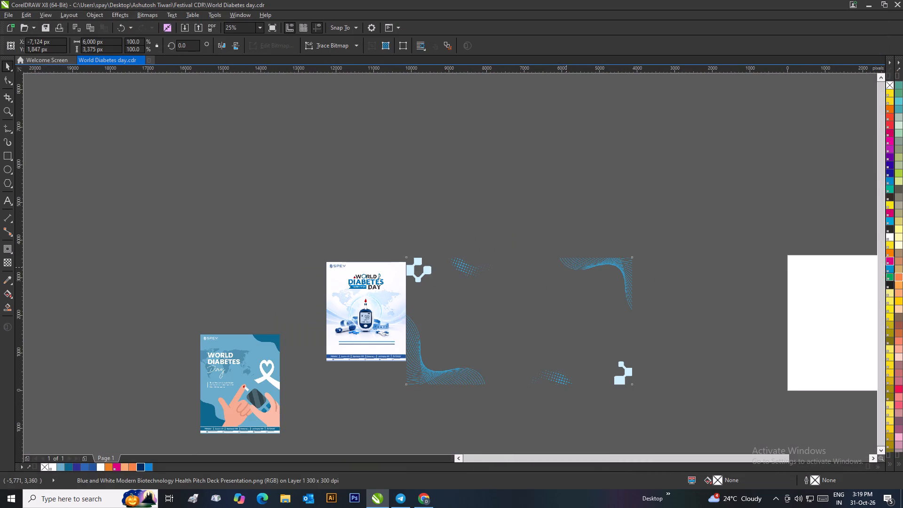
left_click_drag(564, 269, 354, 288)
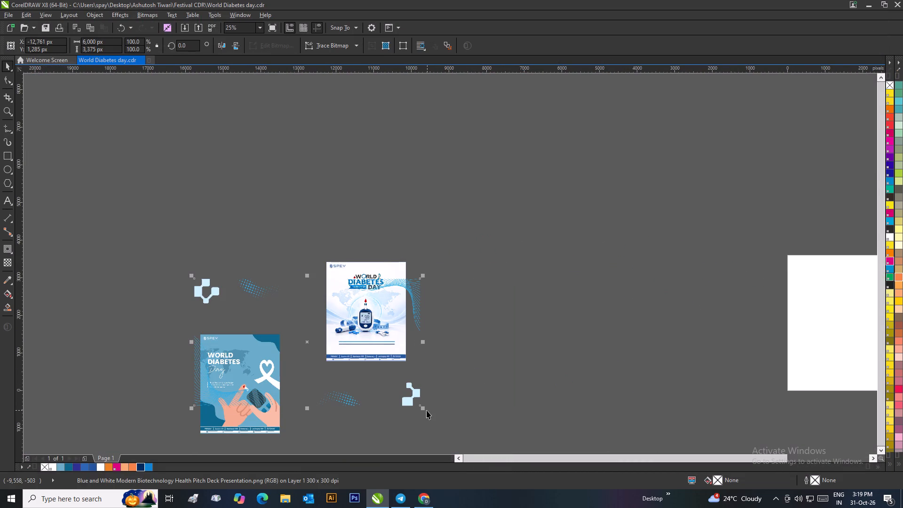
left_click_drag(424, 410, 291, 398)
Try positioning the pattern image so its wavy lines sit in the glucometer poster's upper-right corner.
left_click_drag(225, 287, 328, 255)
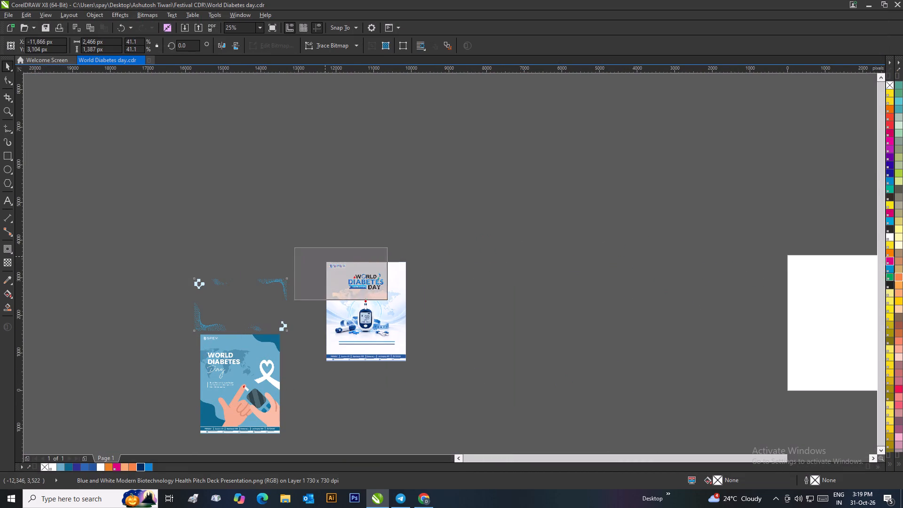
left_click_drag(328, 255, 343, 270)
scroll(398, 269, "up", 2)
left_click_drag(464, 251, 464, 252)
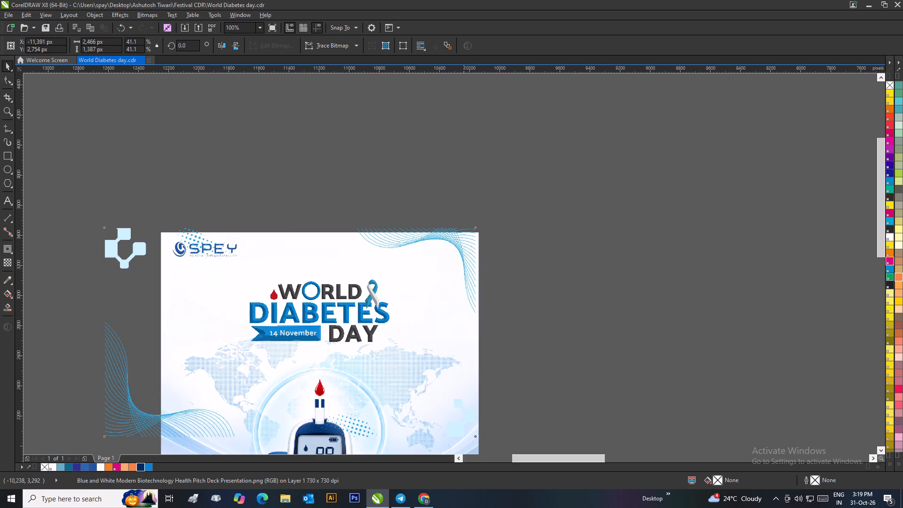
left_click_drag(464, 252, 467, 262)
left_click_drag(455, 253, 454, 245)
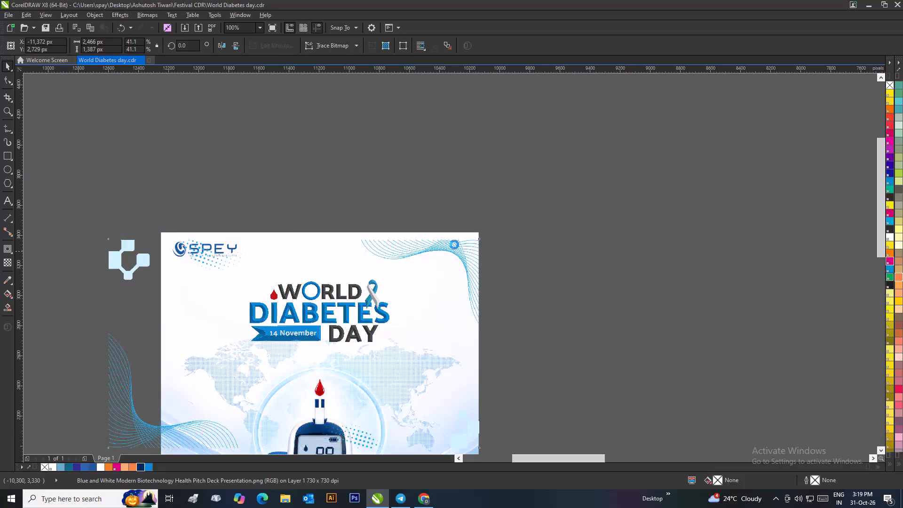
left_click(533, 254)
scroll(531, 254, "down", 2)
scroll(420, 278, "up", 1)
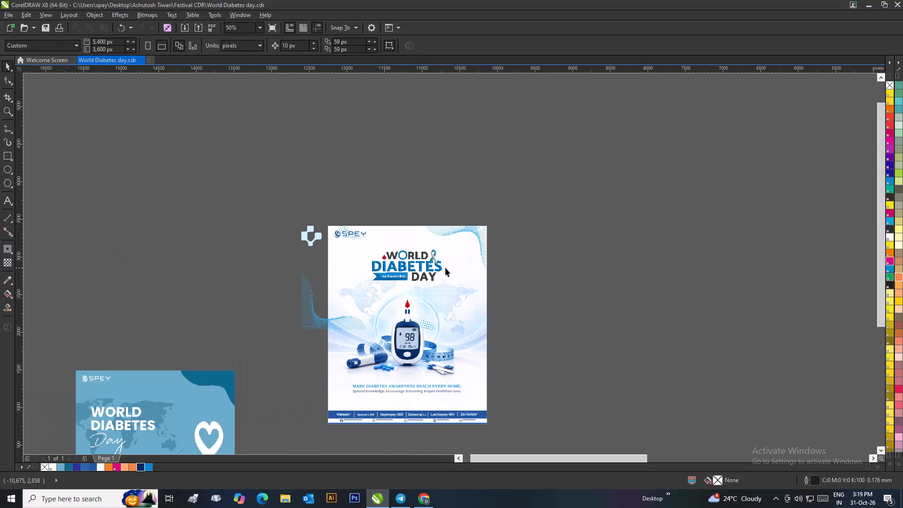
Mirror the pattern image horizontally and position it so its blue dots fall in the poster's upper-right corner.
left_click(440, 233)
left_click_drag(443, 230, 508, 229)
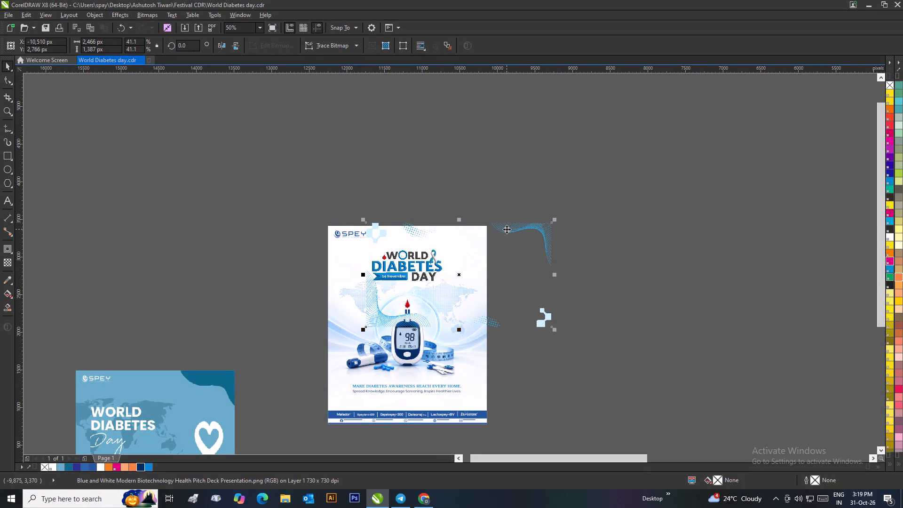
left_click_drag(503, 229, 535, 238)
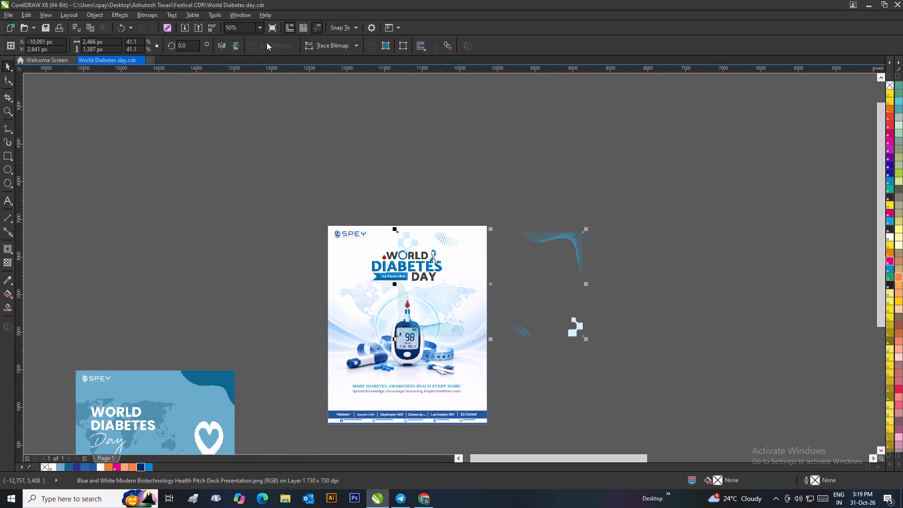
left_click(223, 45)
left_click_drag(528, 244, 484, 245)
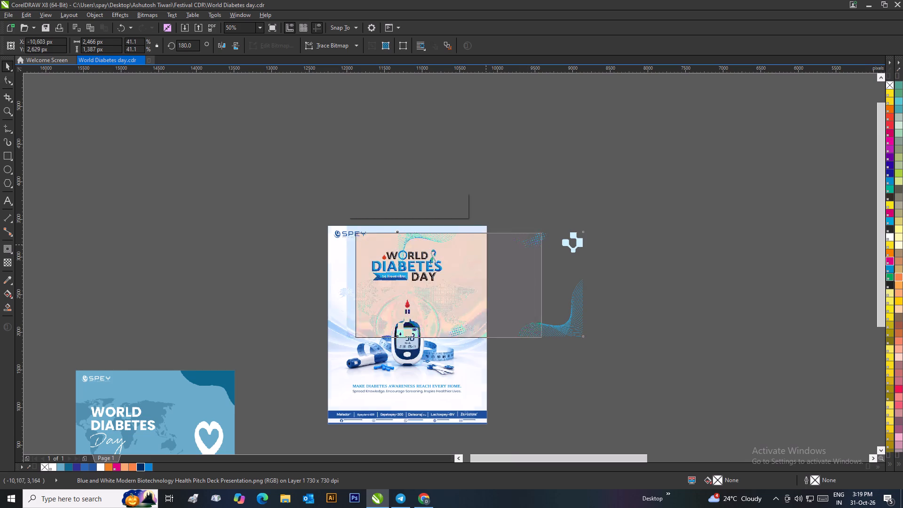
left_click_drag(484, 245, 466, 242)
scroll(477, 242, "up", 1)
left_click_drag(444, 260, 444, 253)
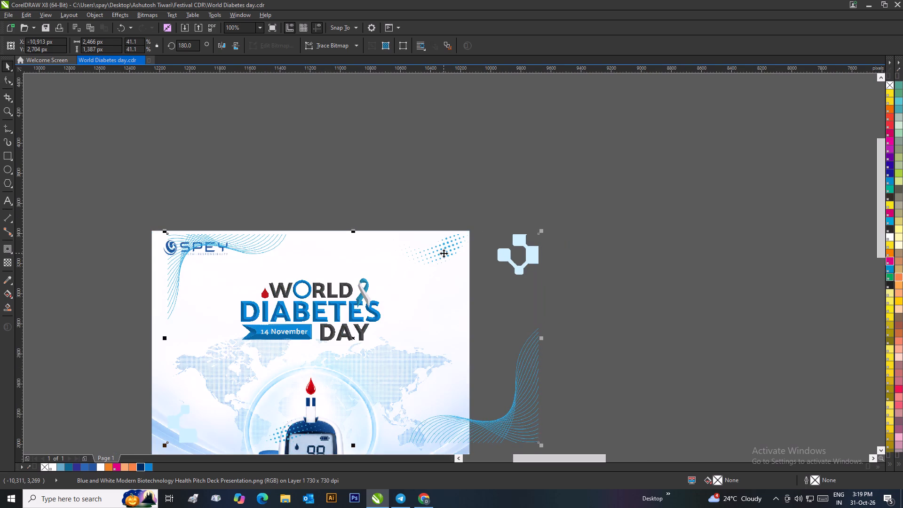
Enlarge the mirrored pattern image to about 2,947 px wide.
scroll(444, 253, "down", 1)
left_click_drag(310, 364, 274, 390)
left_click(531, 324)
scroll(485, 307, "down", 1)
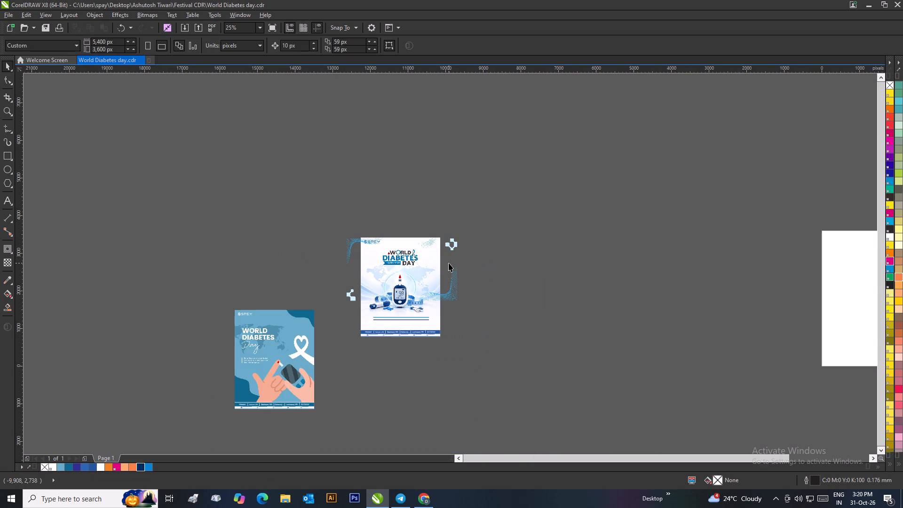
left_click(485, 246)
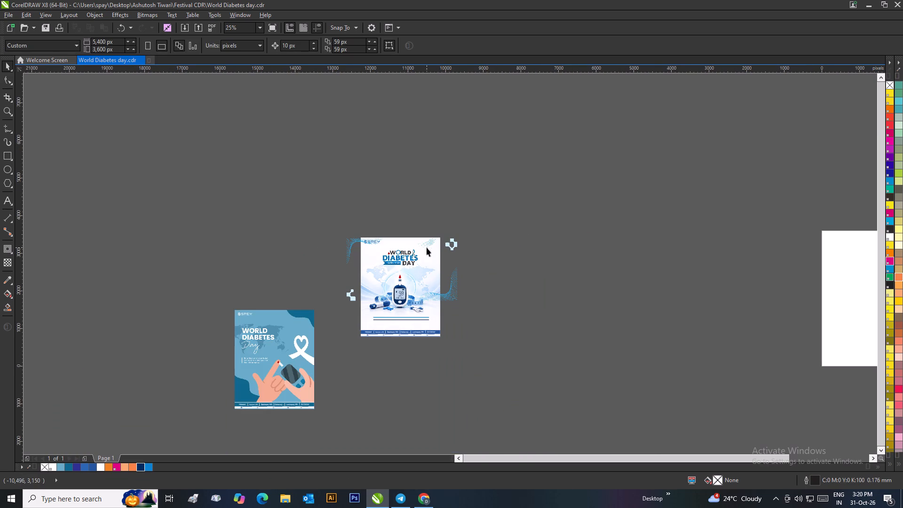
left_click(427, 244)
left_click(475, 238)
Place a horizontally mirrored copy of the pattern image so its pale square cluster overlaps the poster's left edge beside the title.
left_click_drag(431, 243, 351, 270)
right_click(351, 270)
scroll(373, 283, "up", 1)
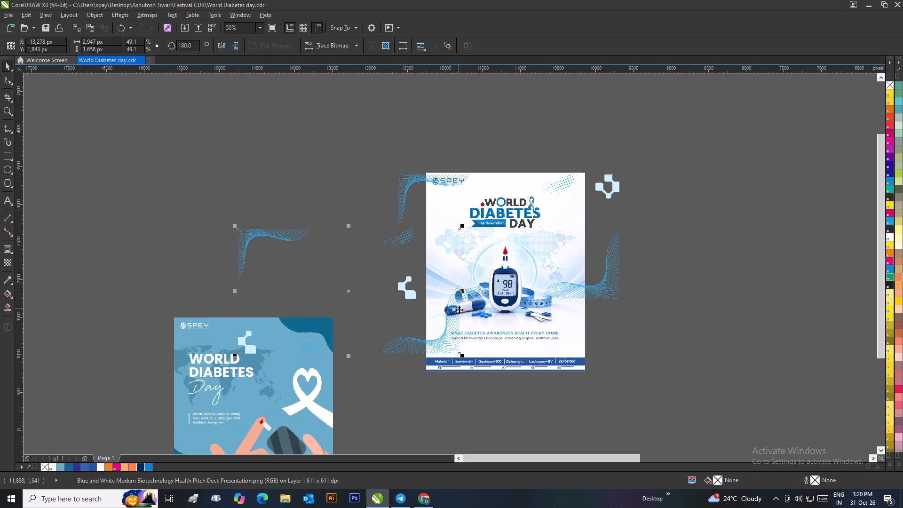
left_click_drag(449, 302, 431, 192)
left_click_drag(432, 203, 428, 196)
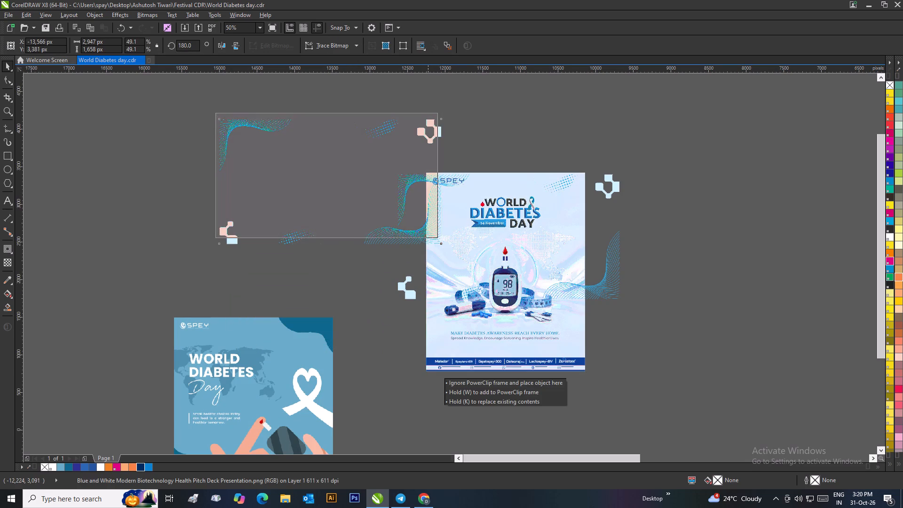
left_click_drag(428, 196, 437, 185)
left_click(220, 47)
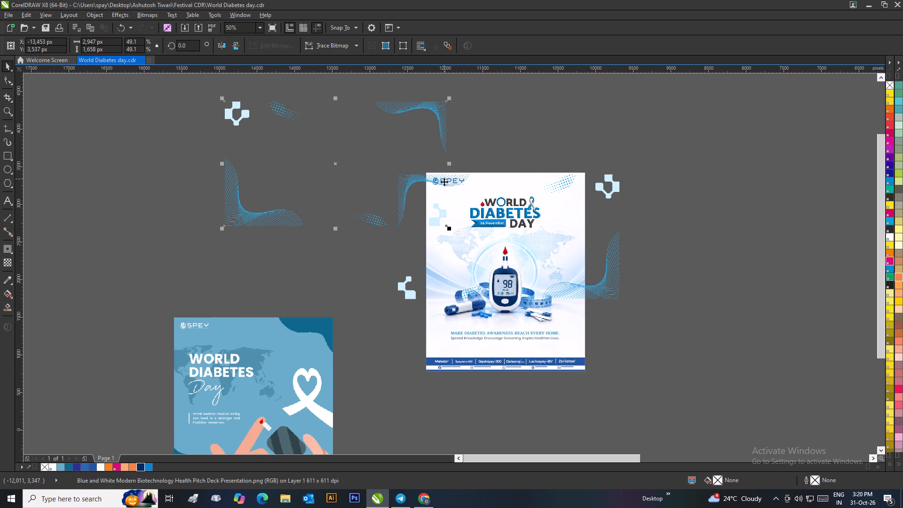
left_click_drag(442, 213, 443, 230)
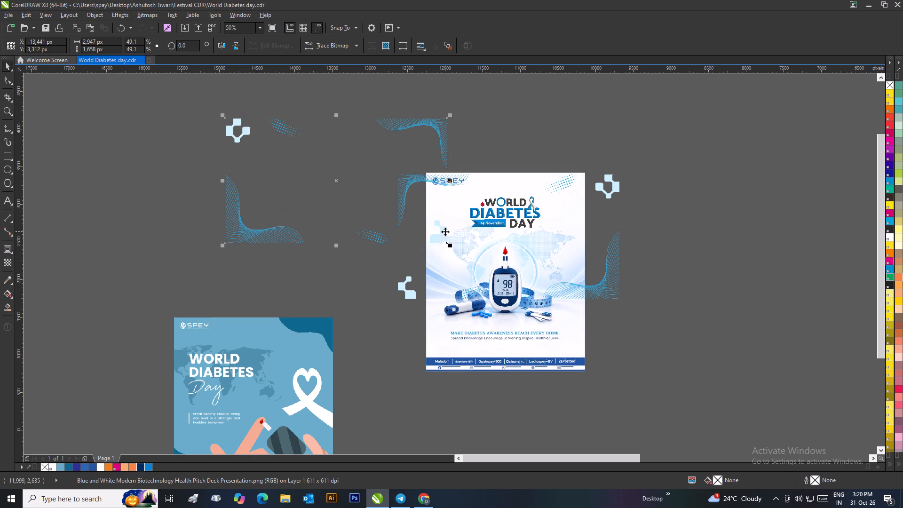
left_click_drag(445, 231, 443, 226)
left_click(341, 202)
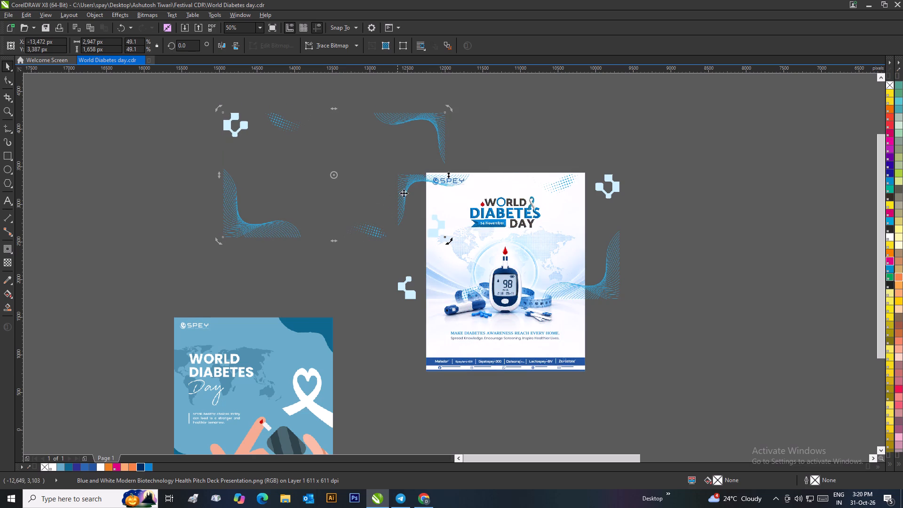
Resize the copy to about 3,036 px wide and realign its pale square cluster over the poster's left edge.
left_click(409, 201)
left_click(484, 142)
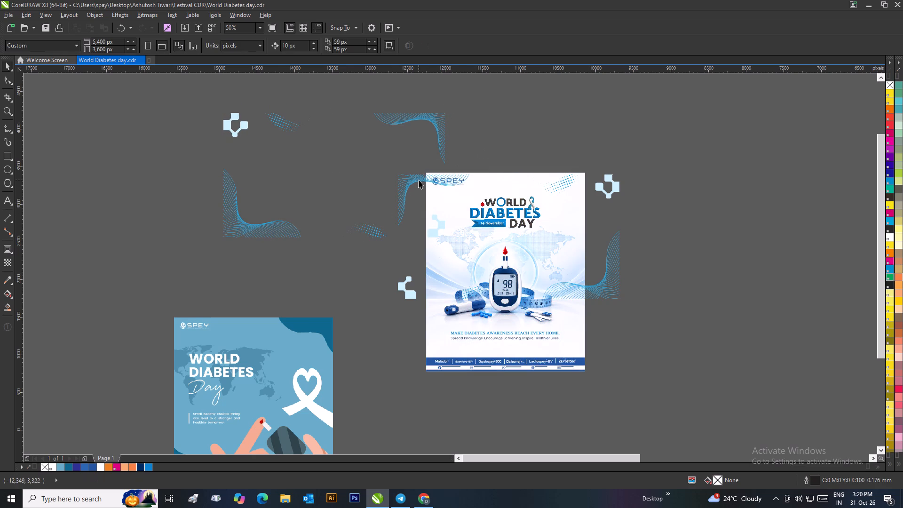
left_click(419, 180)
left_click_drag(219, 111, 197, 91)
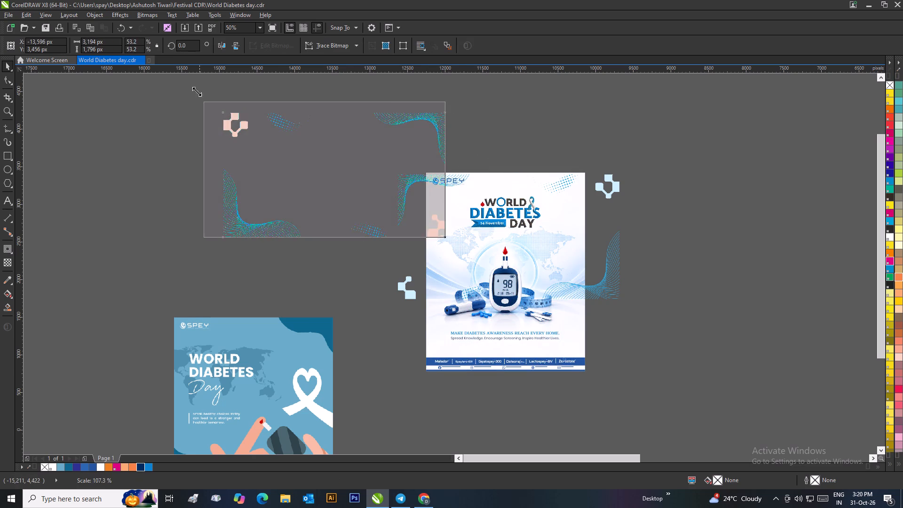
left_click_drag(197, 91, 171, 60)
left_click(441, 229)
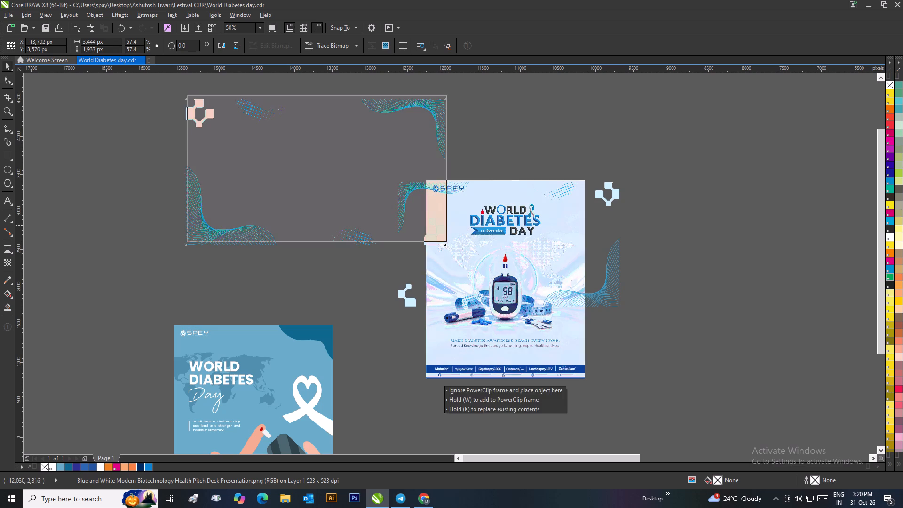
left_click_drag(449, 91, 436, 128)
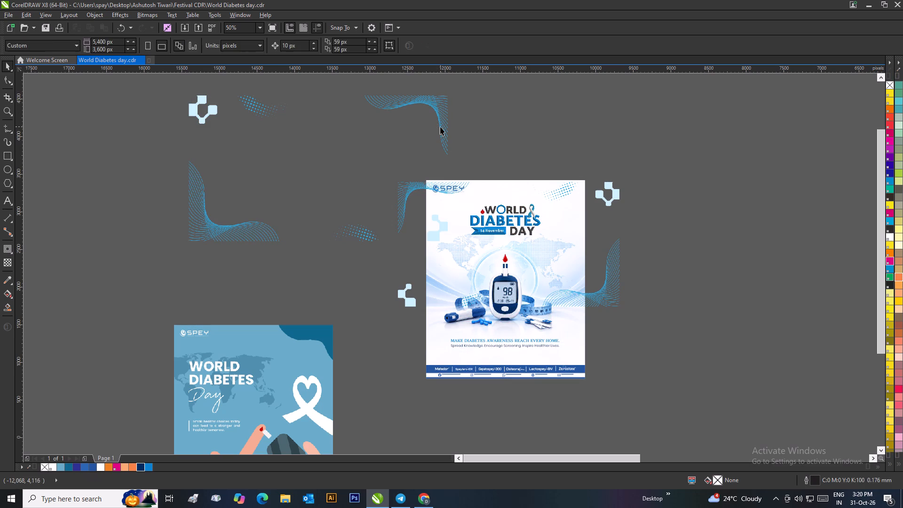
left_click(444, 118)
left_click_drag(453, 93, 446, 111)
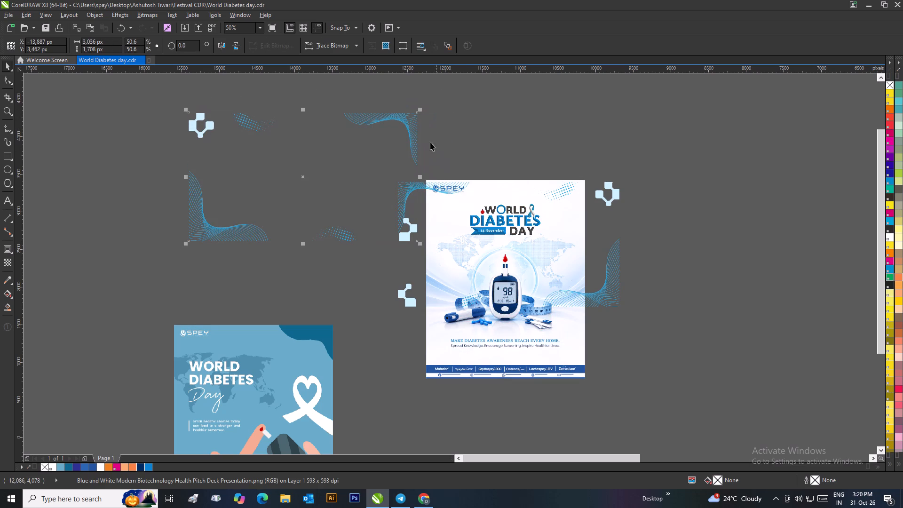
left_click_drag(382, 162, 409, 170)
left_click_drag(390, 171, 393, 164)
PowerClip the pattern copy inside the glucometer poster's background frame.
left_click(483, 128)
left_click(431, 124)
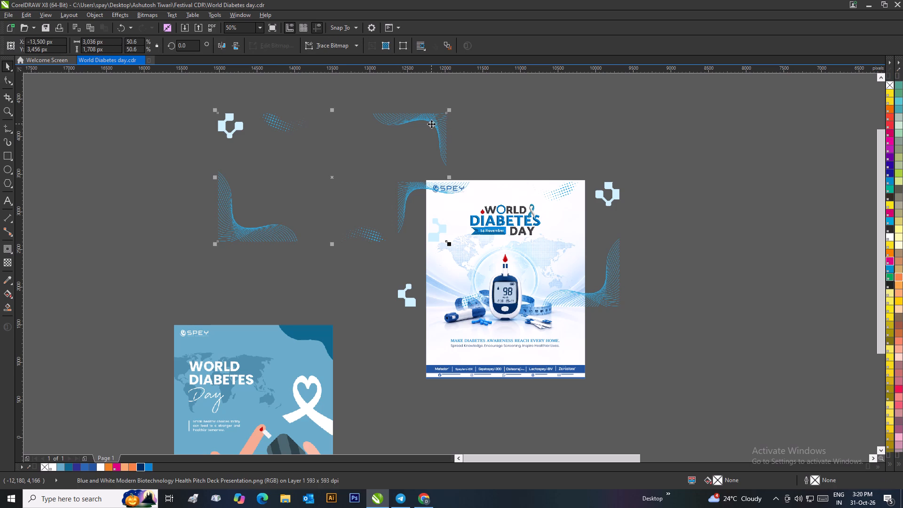
right_click(431, 124)
left_click(462, 134)
left_click(456, 353)
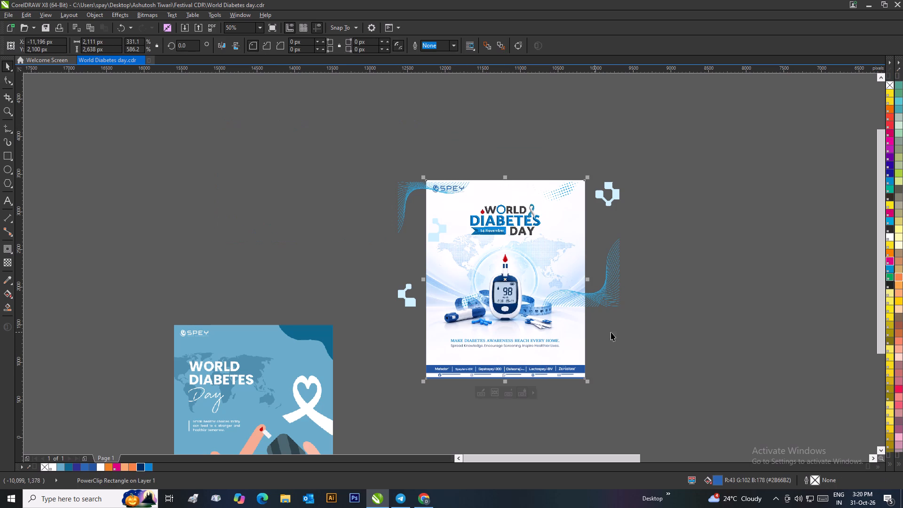
Rotate the remaining pattern image to about 127°.
left_click(631, 329)
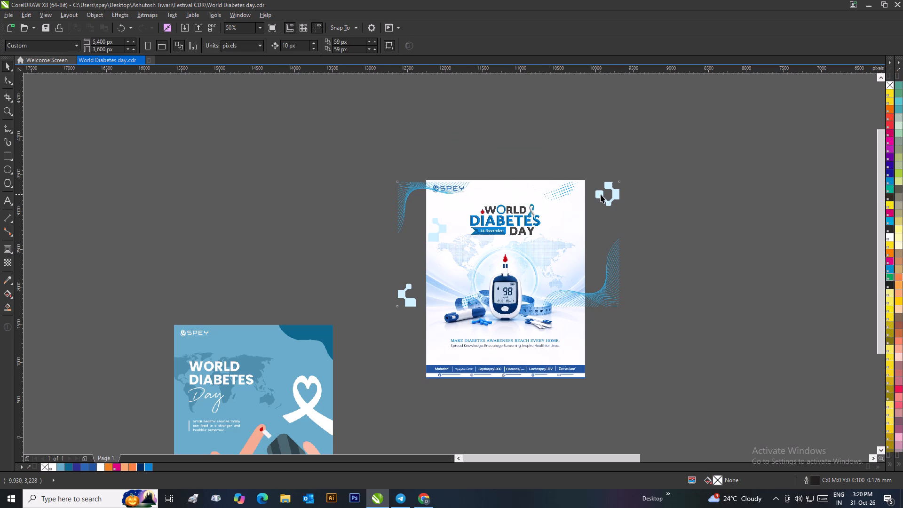
left_click(601, 194)
left_click(601, 194)
left_click_drag(623, 311, 618, 317)
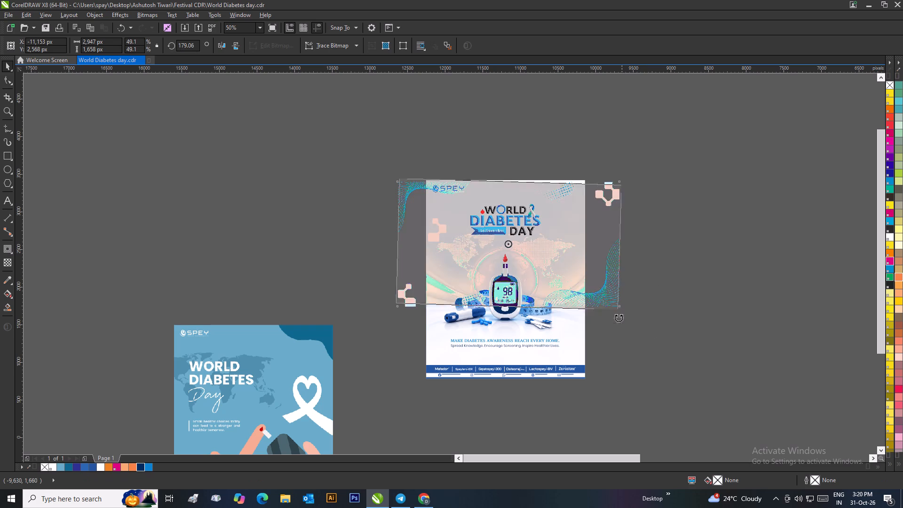
left_click_drag(618, 317, 520, 339)
left_click(669, 292)
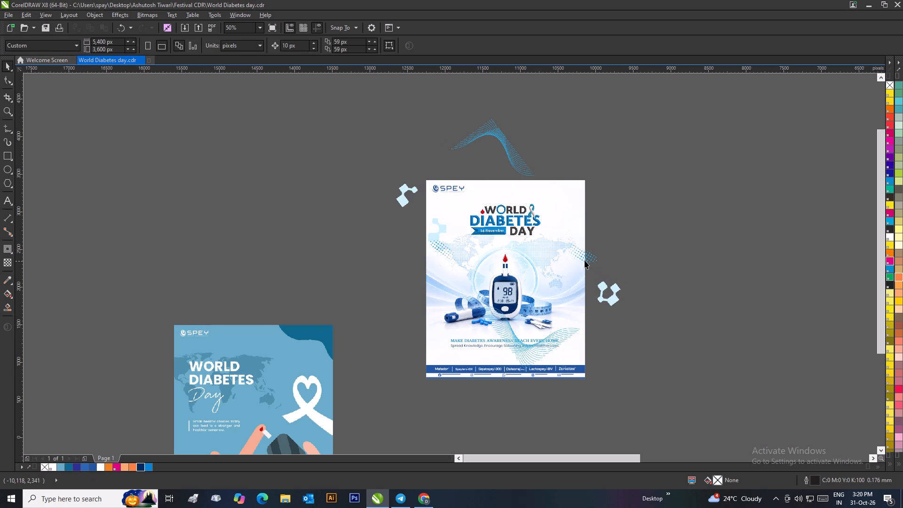
Scale the rotated pattern image down to about 45% and position its dot clusters in the poster's upper corners.
left_click_drag(580, 254, 563, 214)
left_click_drag(563, 218, 566, 214)
left_click_drag(615, 332, 596, 339)
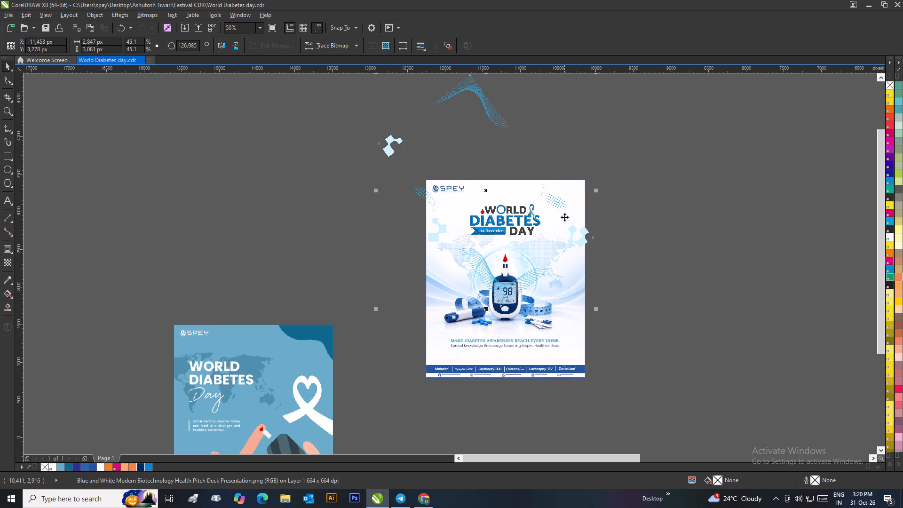
left_click_drag(557, 203, 575, 204)
left_click(566, 203)
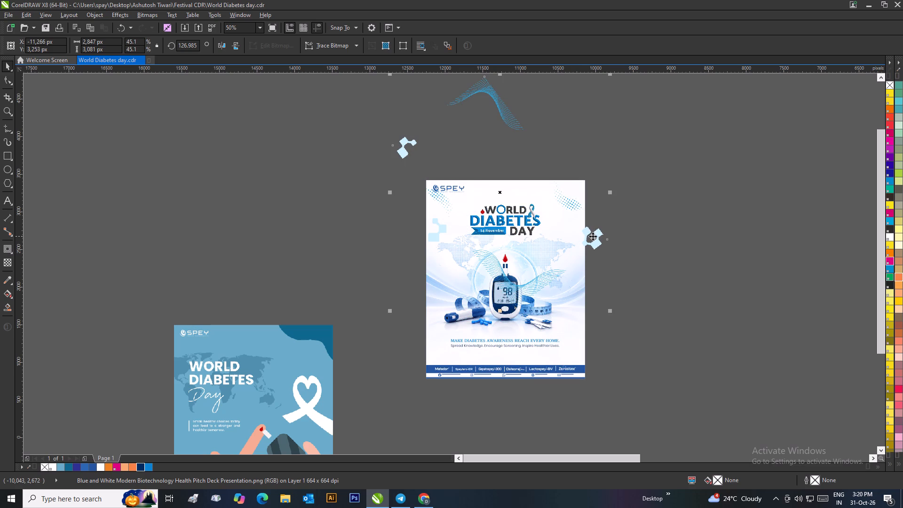
Fine-tune the rotated pattern image's position so its dot clusters sit inside the poster's two upper corners.
left_click_drag(572, 204, 576, 186)
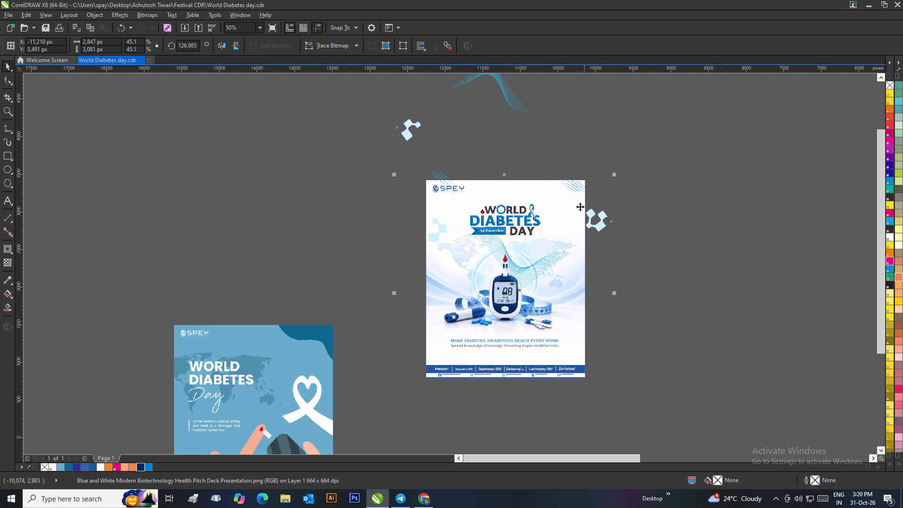
left_click_drag(575, 192, 573, 206)
left_click(639, 225)
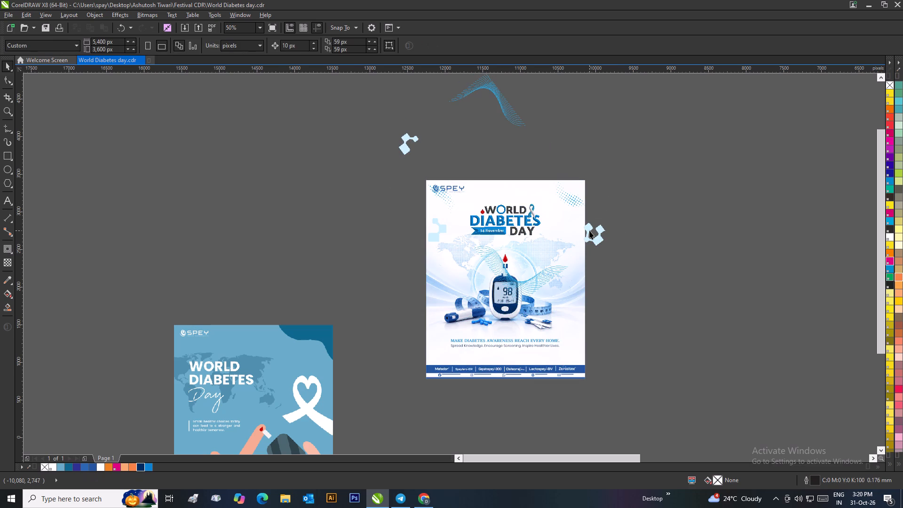
PowerClip the rotated pattern image inside the glucometer poster's background frame.
left_click(589, 230)
right_click(589, 230)
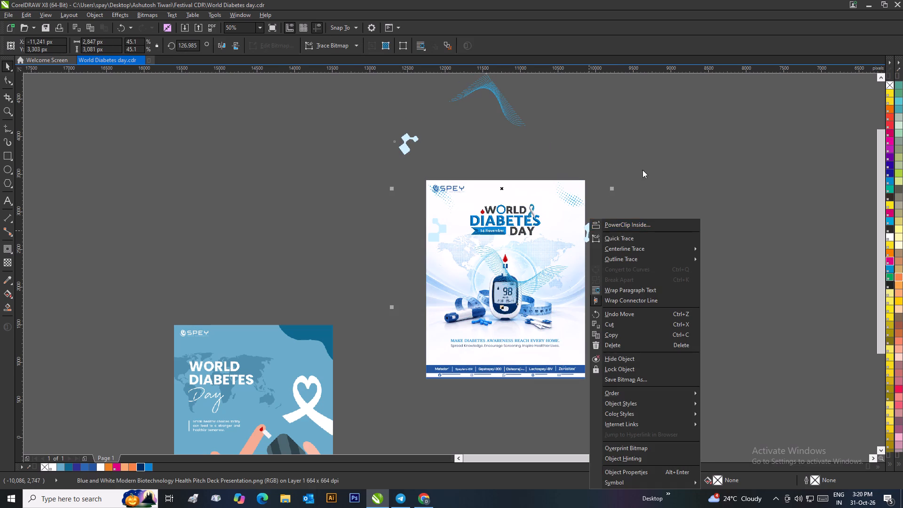
double_click(642, 170)
left_click(572, 200)
right_click(572, 200)
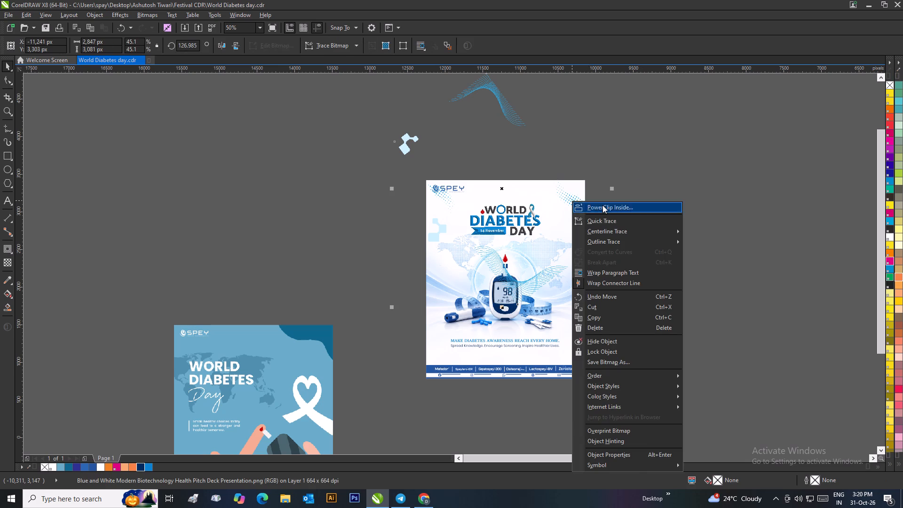
left_click(602, 205)
left_click(573, 312)
Open the glucometer poster's PowerClip contents for editing.
right_click(561, 266)
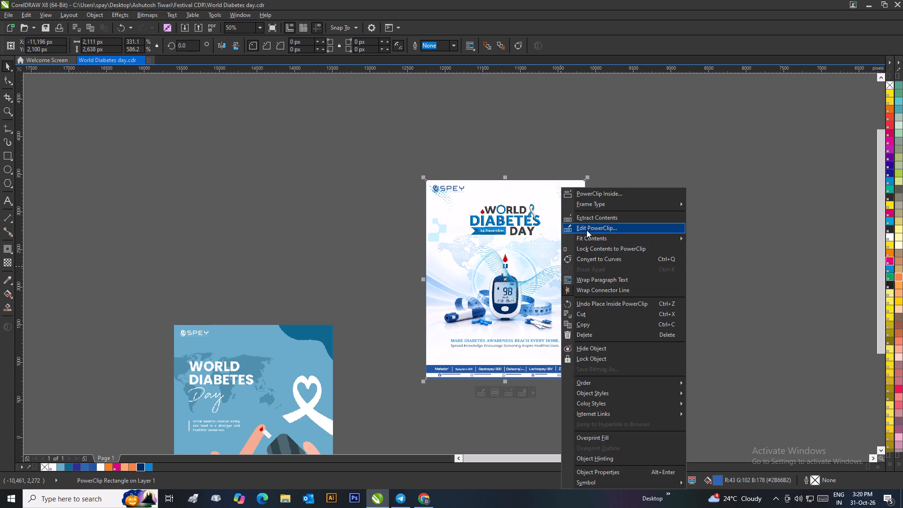
left_click(586, 230)
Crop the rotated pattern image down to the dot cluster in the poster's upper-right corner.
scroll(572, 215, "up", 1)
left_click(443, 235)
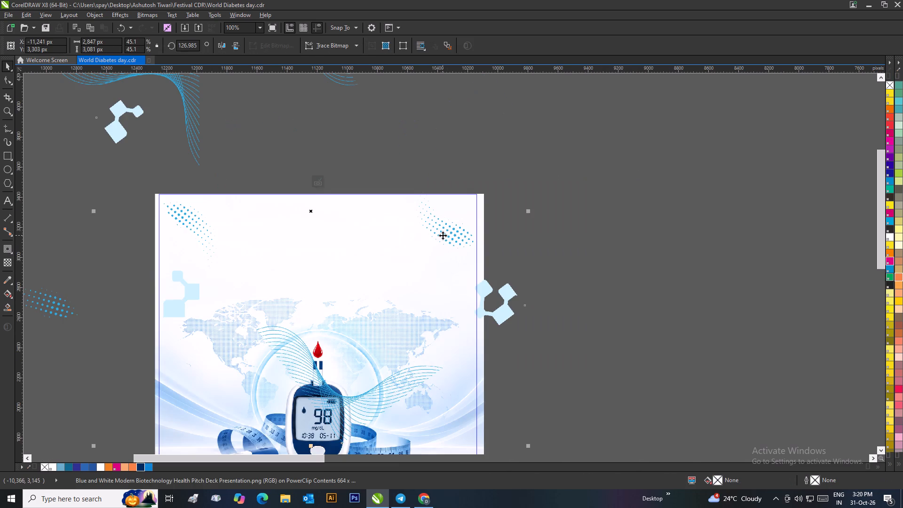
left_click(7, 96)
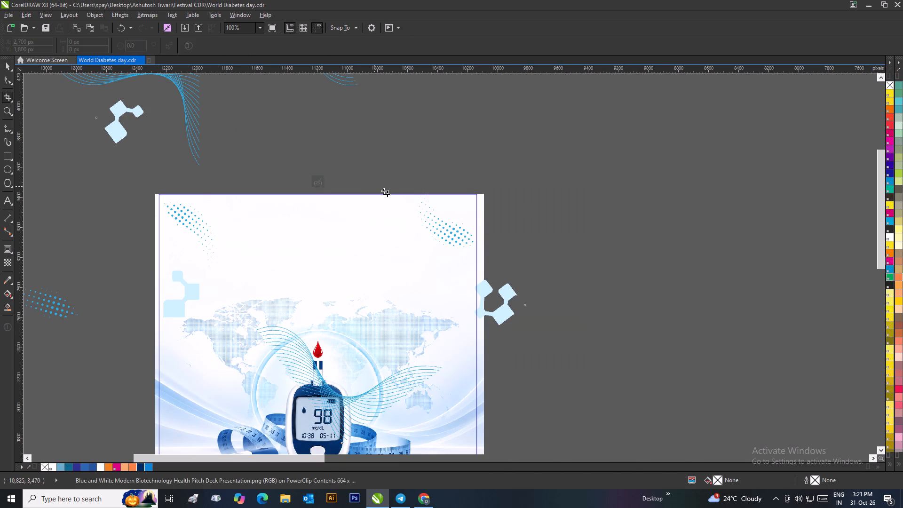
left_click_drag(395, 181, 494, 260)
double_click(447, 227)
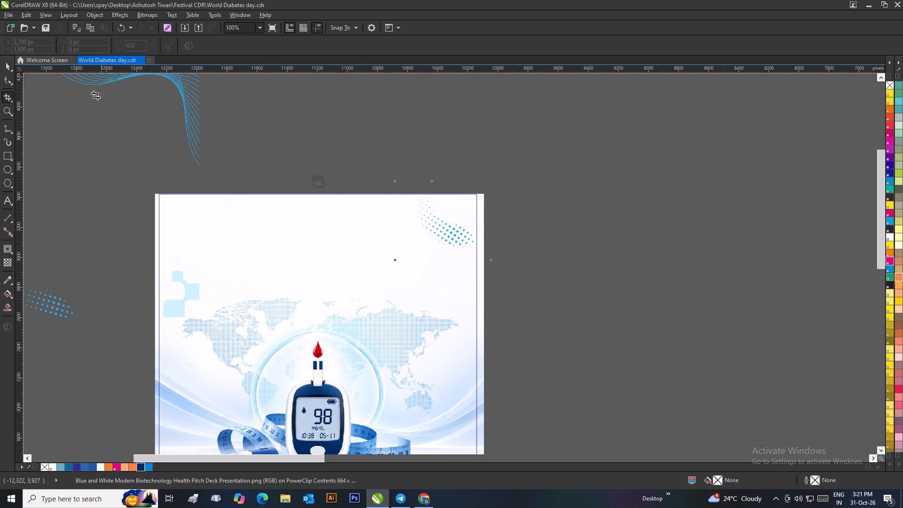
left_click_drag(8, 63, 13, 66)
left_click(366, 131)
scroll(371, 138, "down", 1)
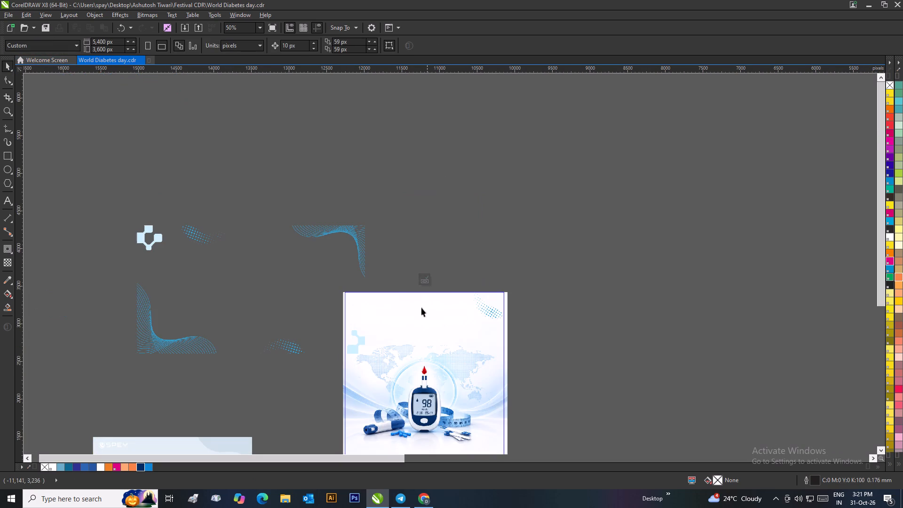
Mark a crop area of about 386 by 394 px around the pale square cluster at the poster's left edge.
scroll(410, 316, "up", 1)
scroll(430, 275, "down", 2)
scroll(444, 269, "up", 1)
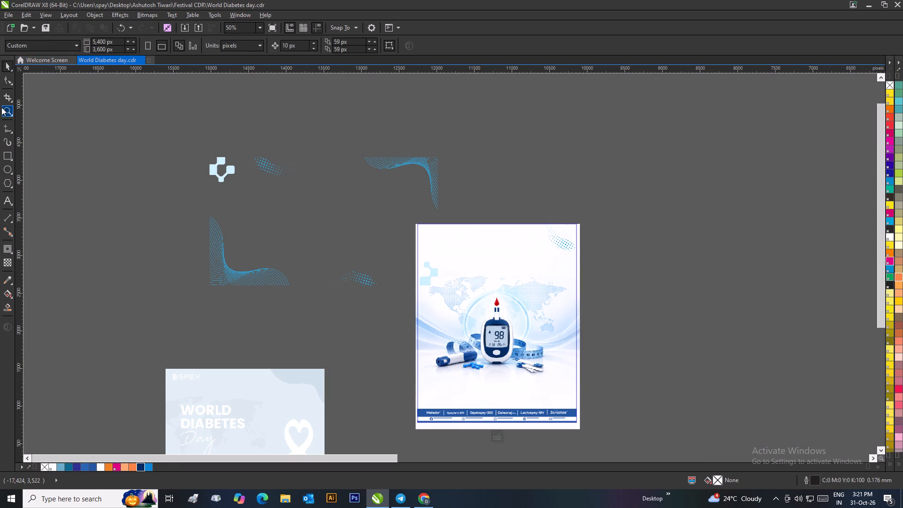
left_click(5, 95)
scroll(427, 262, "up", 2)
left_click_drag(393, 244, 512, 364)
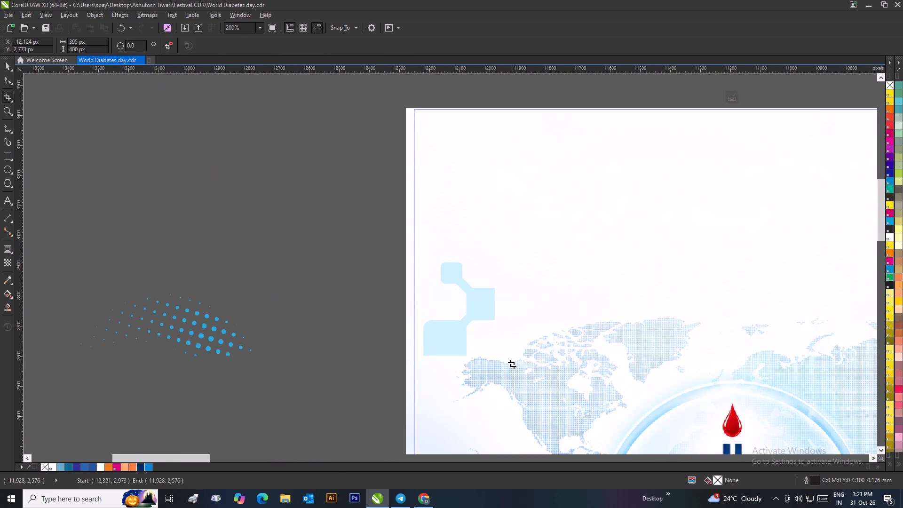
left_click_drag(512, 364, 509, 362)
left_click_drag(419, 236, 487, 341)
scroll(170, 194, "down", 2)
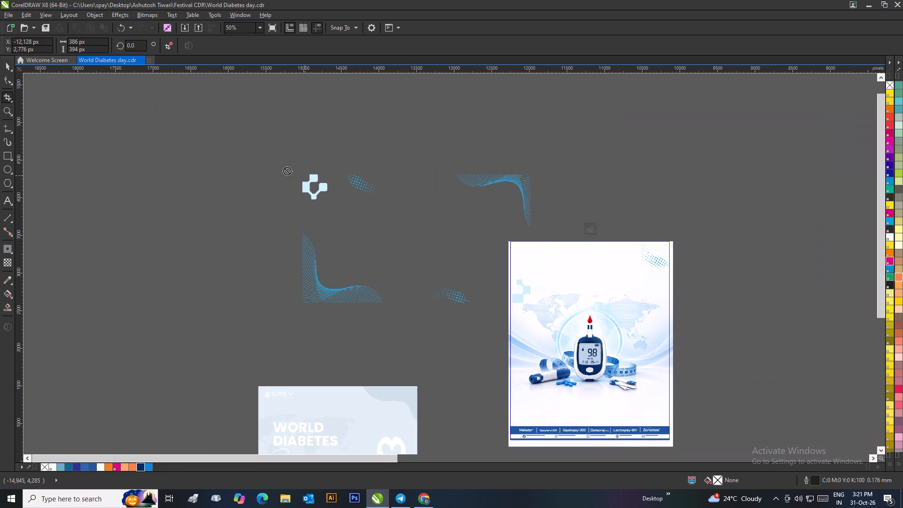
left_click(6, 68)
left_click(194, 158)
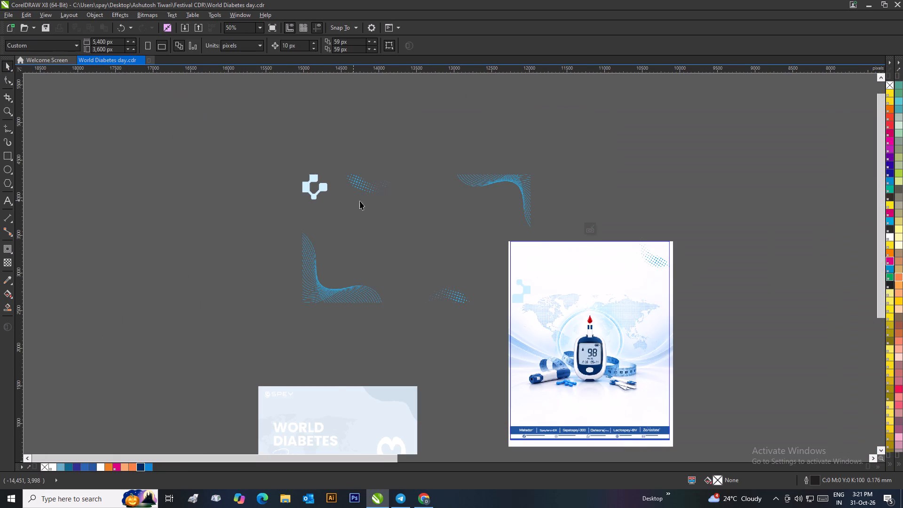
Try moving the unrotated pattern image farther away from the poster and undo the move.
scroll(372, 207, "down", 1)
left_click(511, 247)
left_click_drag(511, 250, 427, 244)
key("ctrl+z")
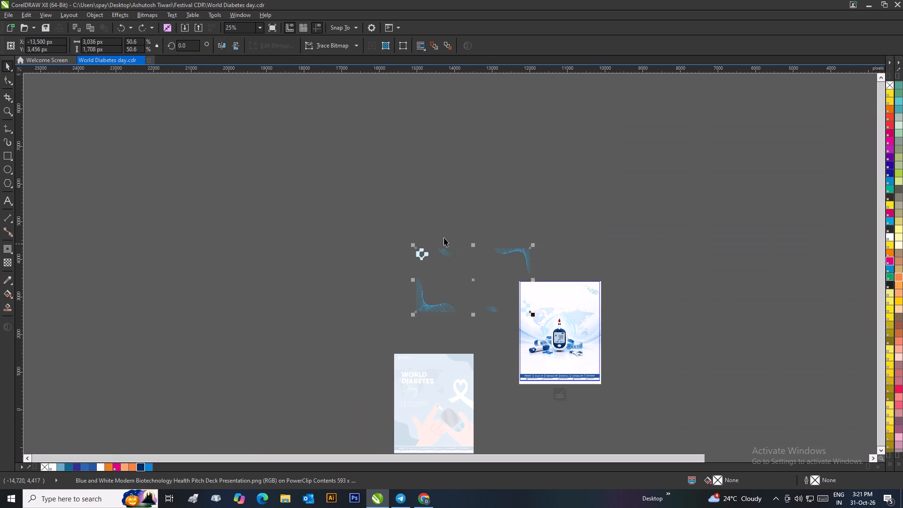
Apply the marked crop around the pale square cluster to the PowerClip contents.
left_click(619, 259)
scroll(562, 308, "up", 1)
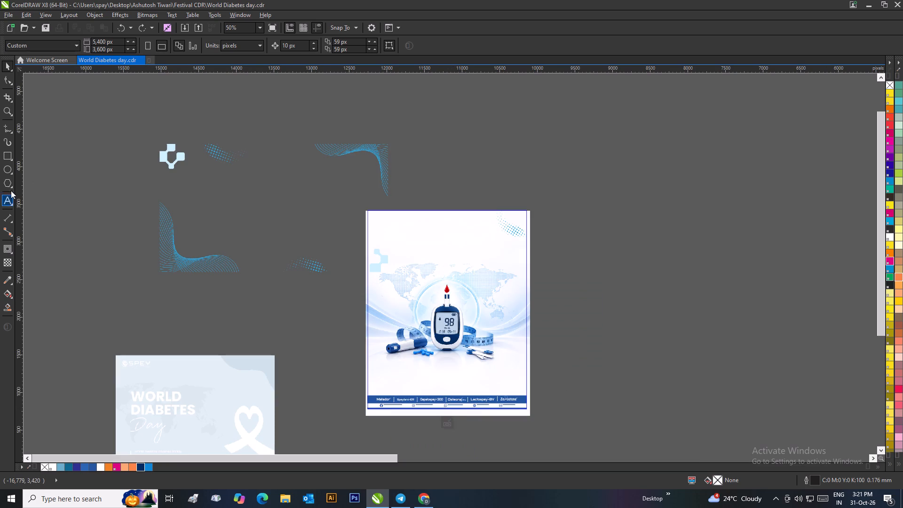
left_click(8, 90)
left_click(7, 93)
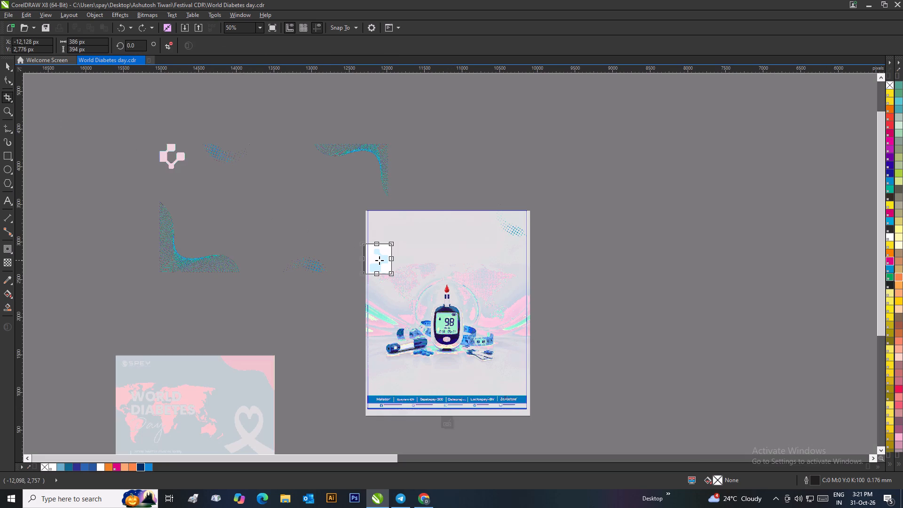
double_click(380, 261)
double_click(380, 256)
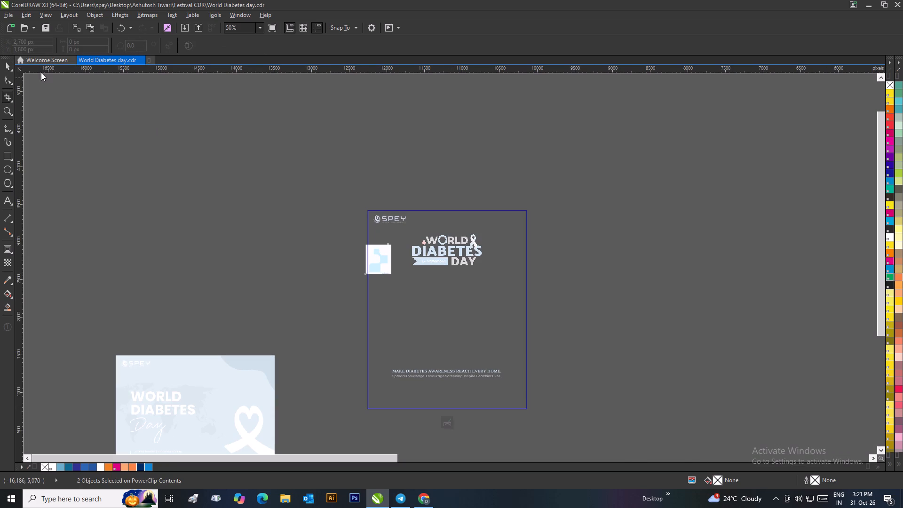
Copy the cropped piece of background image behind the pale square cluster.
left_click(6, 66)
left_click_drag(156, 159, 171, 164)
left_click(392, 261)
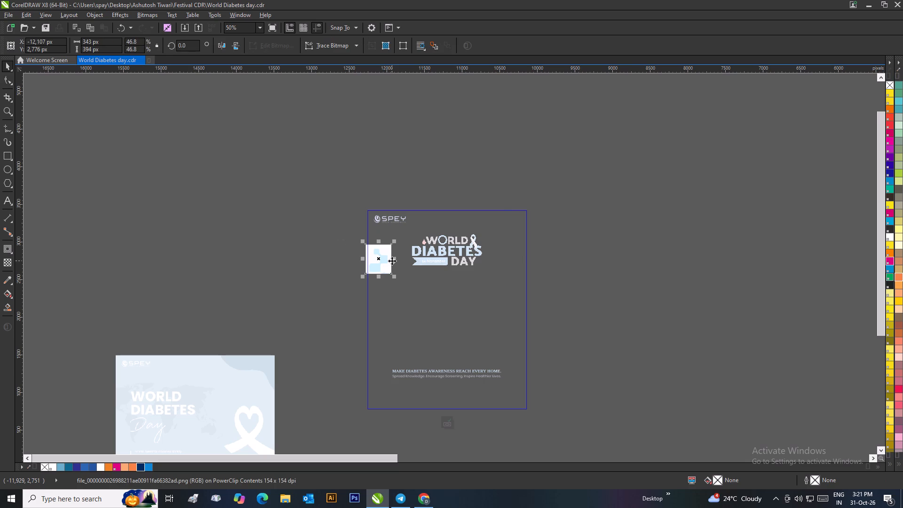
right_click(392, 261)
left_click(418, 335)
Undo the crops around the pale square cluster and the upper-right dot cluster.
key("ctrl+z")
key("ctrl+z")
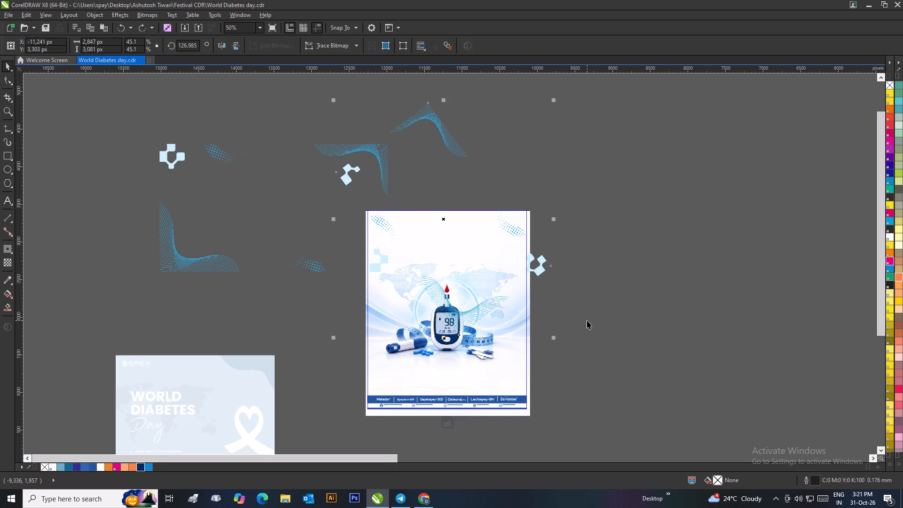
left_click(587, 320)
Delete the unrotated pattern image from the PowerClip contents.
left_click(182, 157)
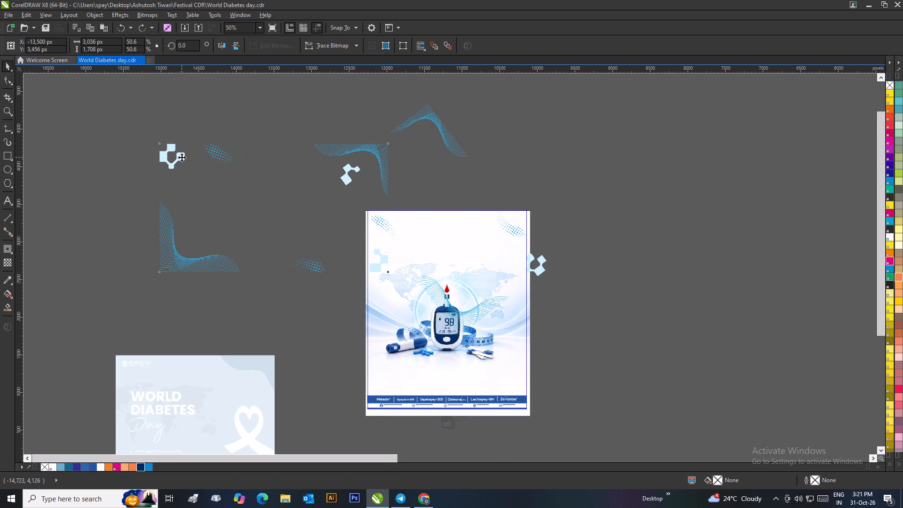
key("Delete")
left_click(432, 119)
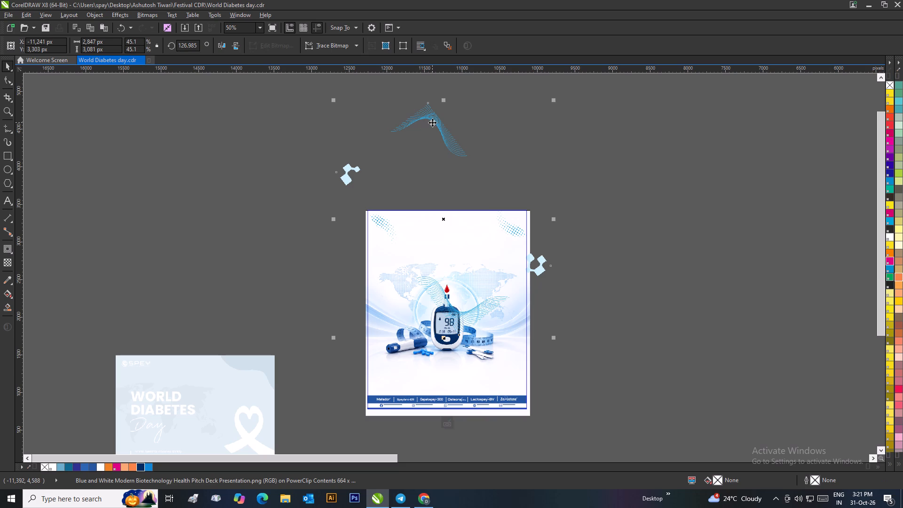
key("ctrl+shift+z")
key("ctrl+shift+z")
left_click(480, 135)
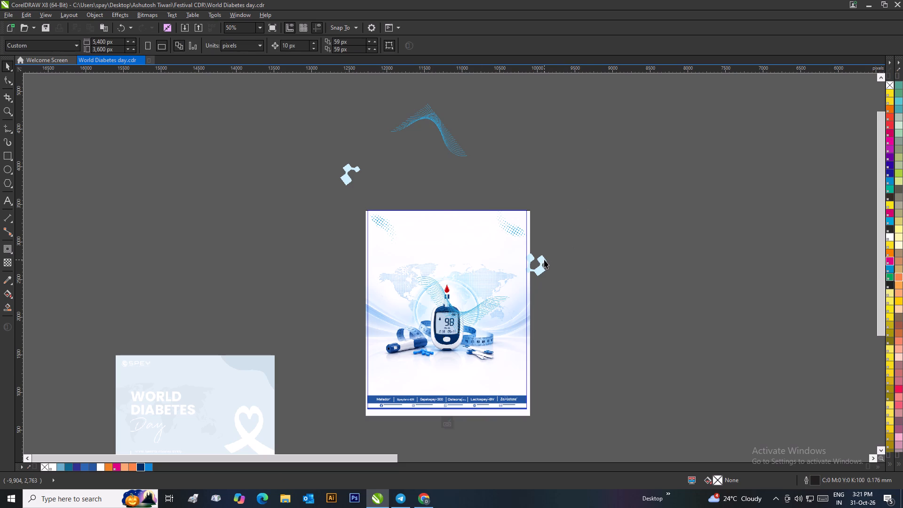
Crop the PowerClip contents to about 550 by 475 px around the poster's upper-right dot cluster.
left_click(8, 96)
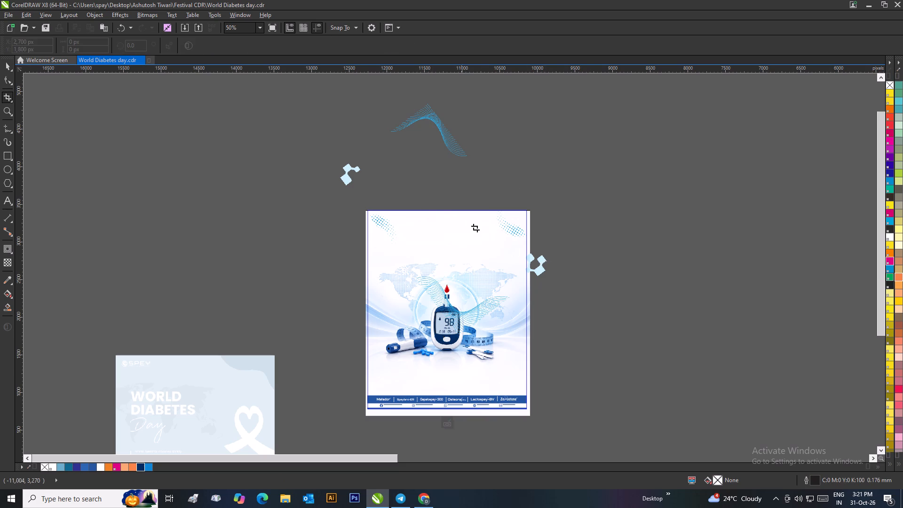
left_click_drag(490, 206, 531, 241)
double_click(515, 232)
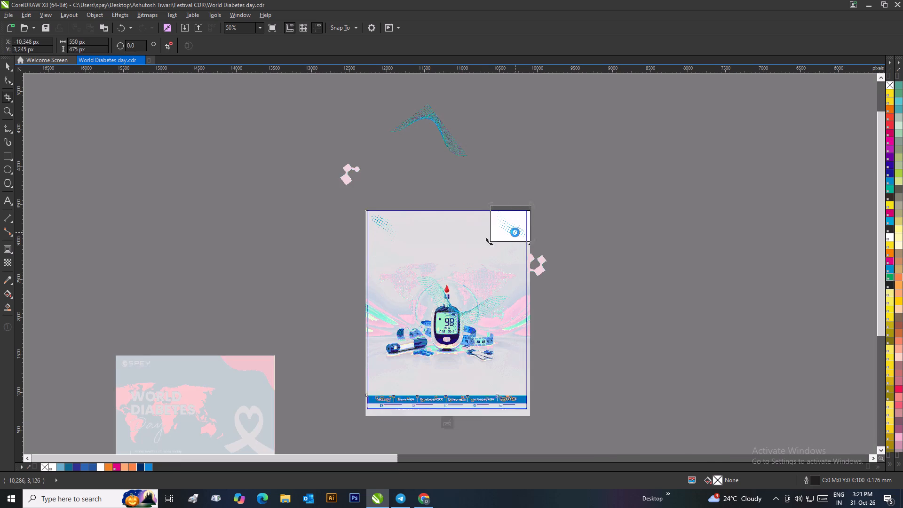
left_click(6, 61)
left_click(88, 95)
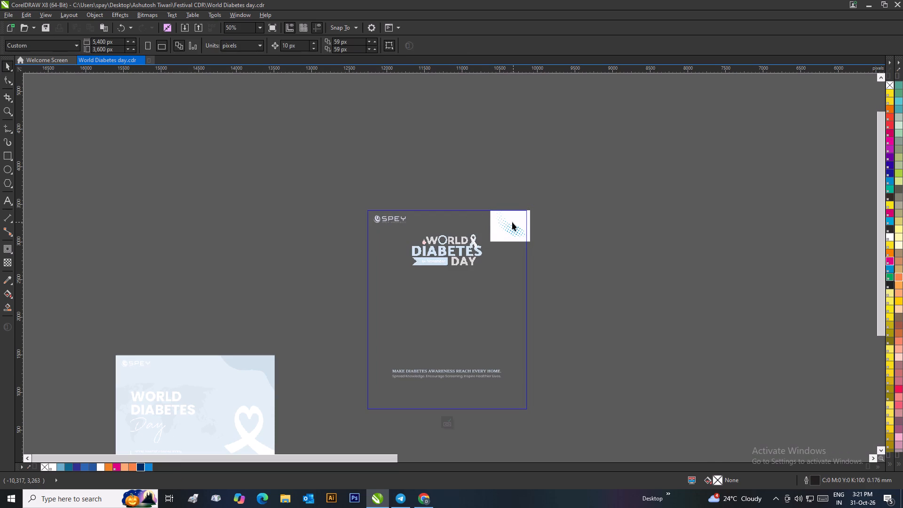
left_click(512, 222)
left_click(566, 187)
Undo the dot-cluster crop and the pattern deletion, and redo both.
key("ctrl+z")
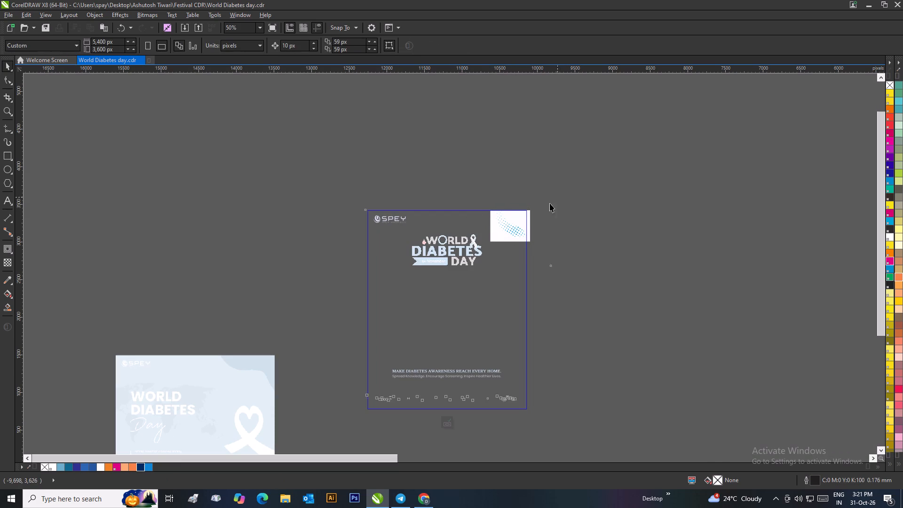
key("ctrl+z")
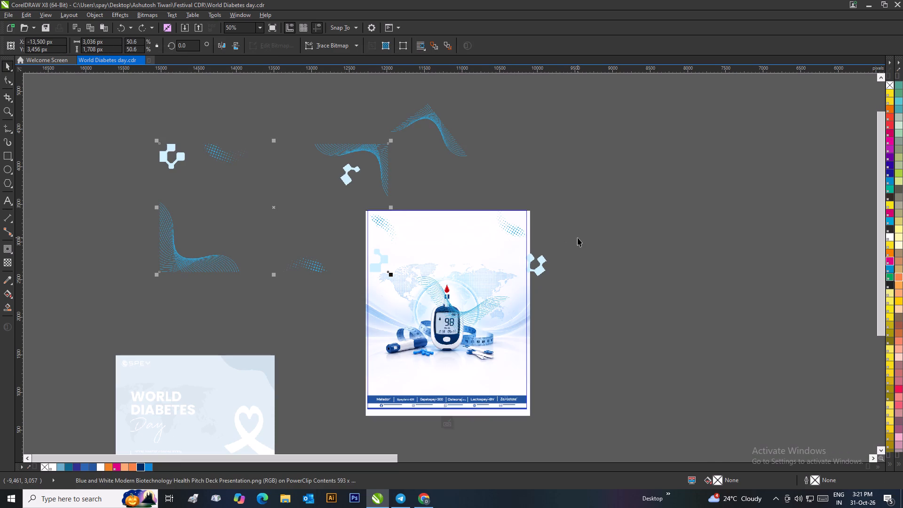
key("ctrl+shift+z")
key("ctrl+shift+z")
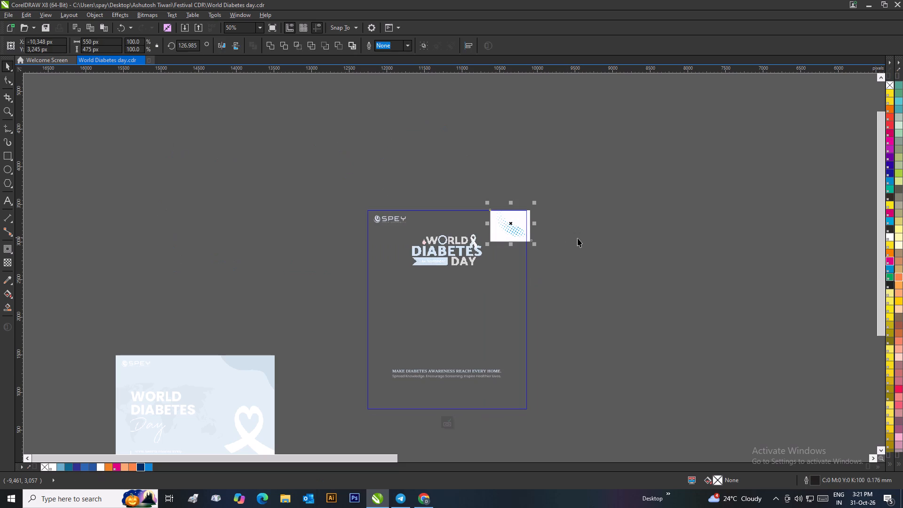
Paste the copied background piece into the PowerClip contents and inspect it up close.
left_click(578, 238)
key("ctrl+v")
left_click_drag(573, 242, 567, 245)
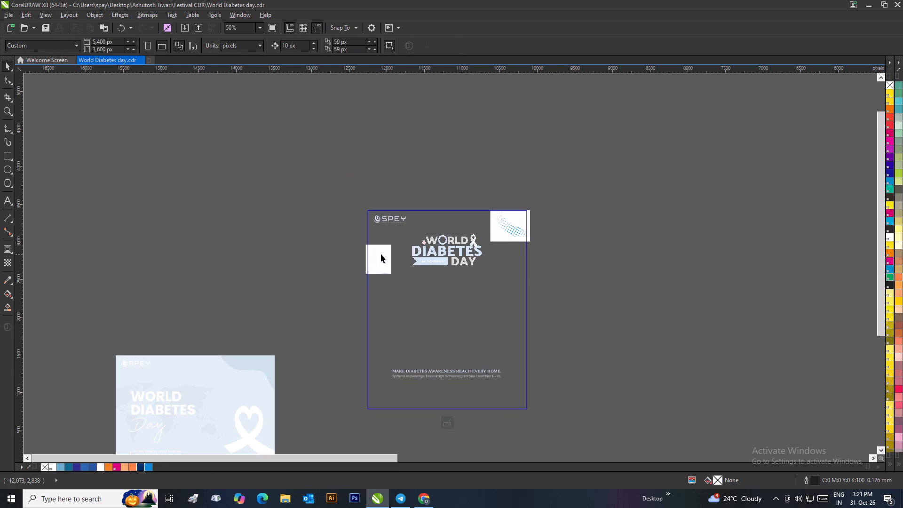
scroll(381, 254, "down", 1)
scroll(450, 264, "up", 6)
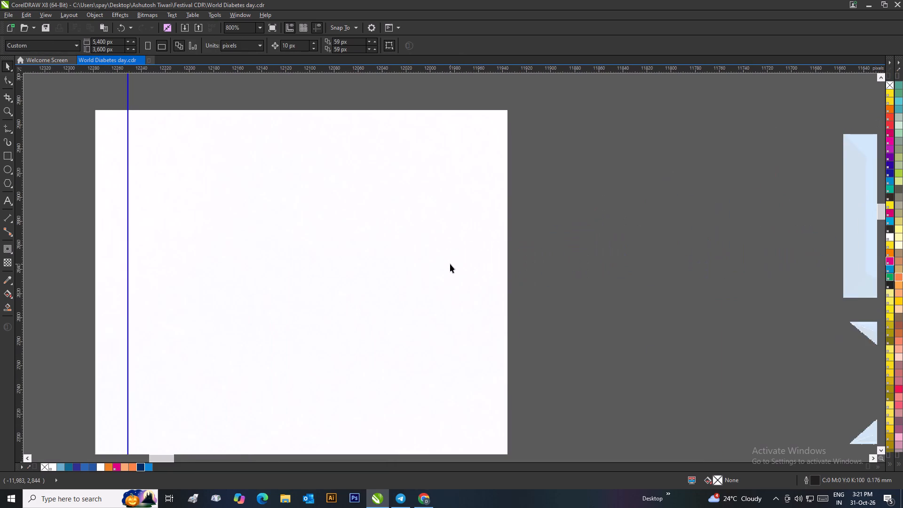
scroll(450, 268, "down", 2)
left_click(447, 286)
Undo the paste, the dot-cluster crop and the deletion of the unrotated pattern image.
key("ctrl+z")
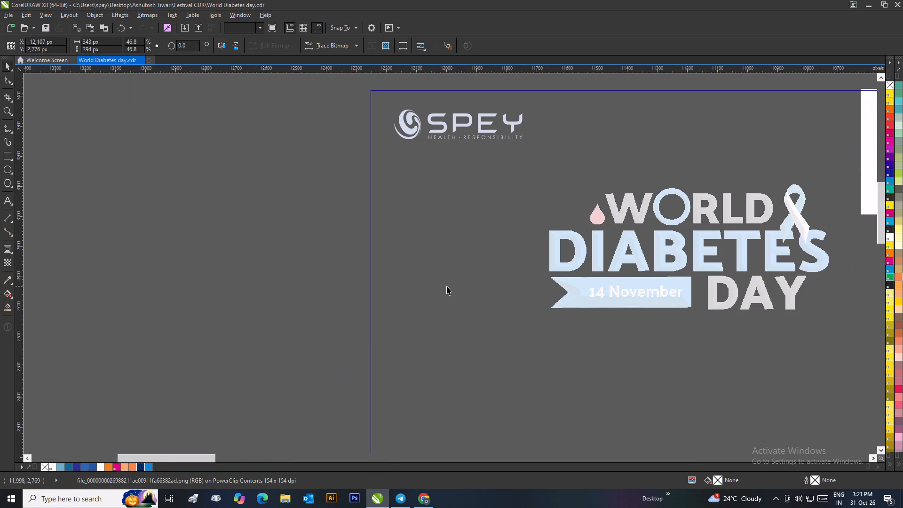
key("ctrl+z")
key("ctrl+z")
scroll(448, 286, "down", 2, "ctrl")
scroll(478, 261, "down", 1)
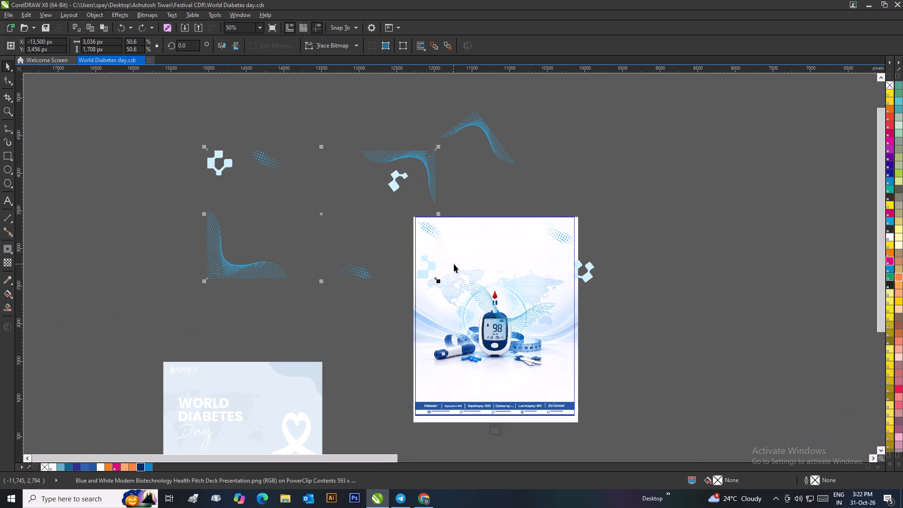
Rotate the unrotated pattern image to about 333.5° and move it up toward the poster's upper-left corner.
left_click(369, 217)
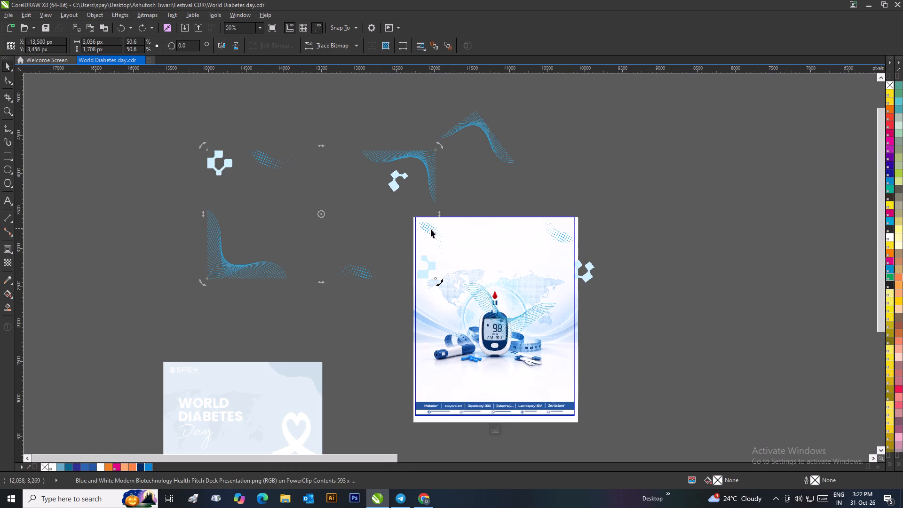
left_click_drag(441, 283, 386, 312)
left_click_drag(390, 238, 421, 178)
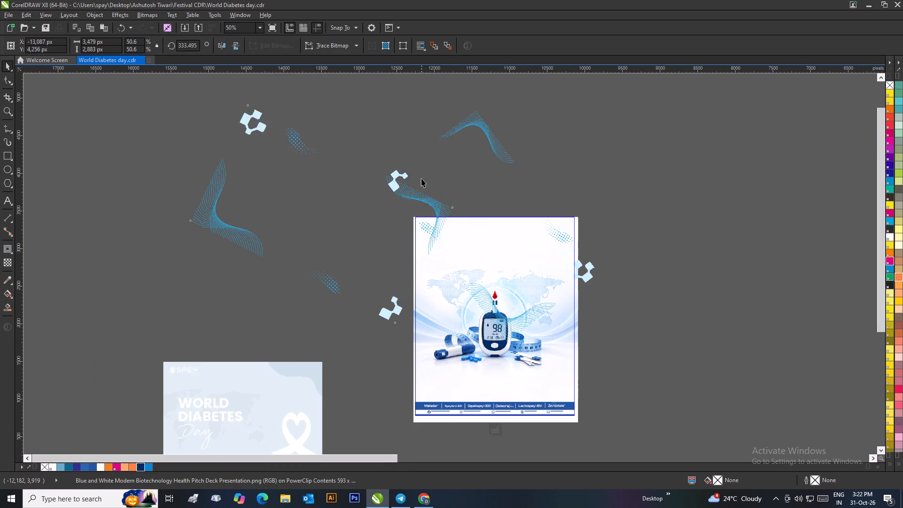
Move the pattern image rotated about 127° sideways so one of its dot clusters sits in the poster's upper-right corner.
left_click(549, 230)
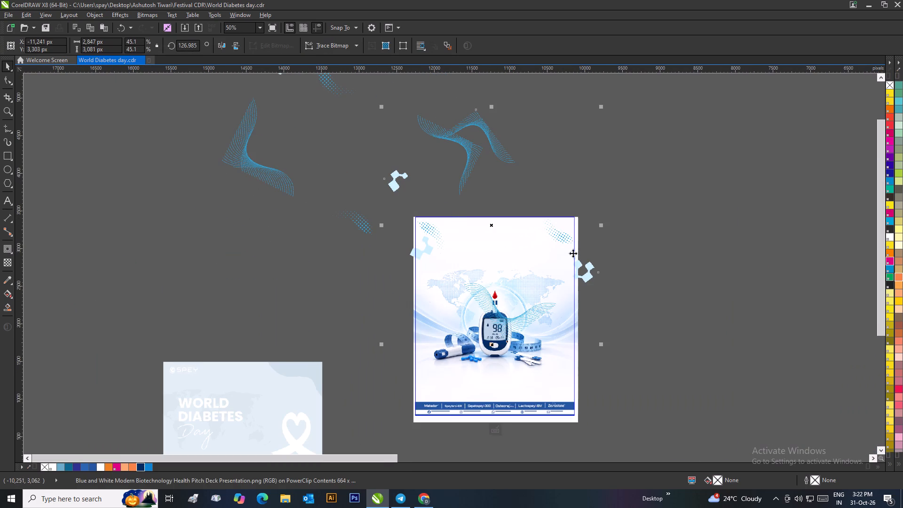
left_click(587, 271)
left_click_drag(588, 276, 604, 259)
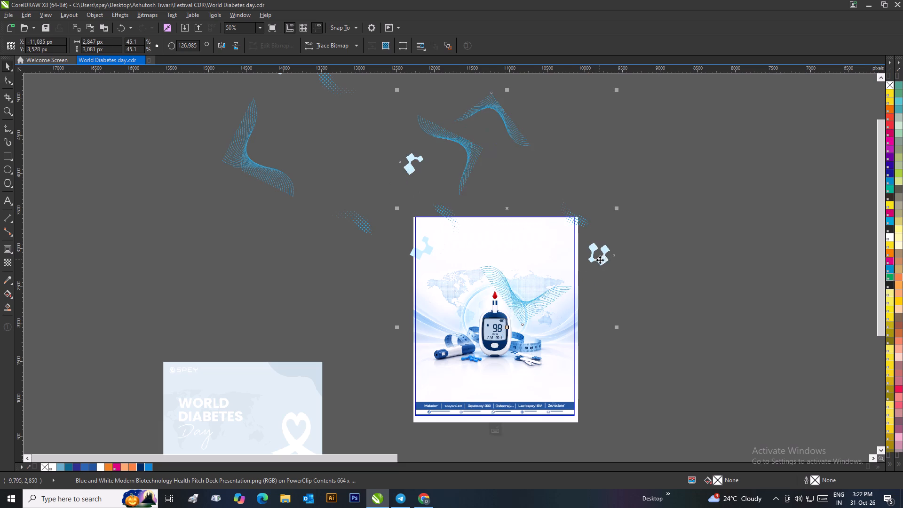
left_click_drag(599, 256, 664, 259)
left_click_drag(658, 257, 666, 264)
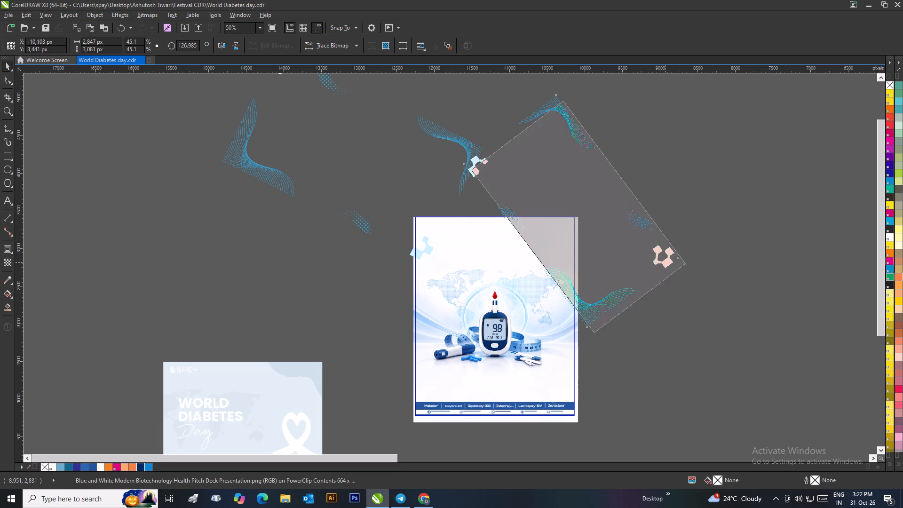
left_click_drag(666, 264, 681, 276)
left_click_drag(678, 274, 693, 272)
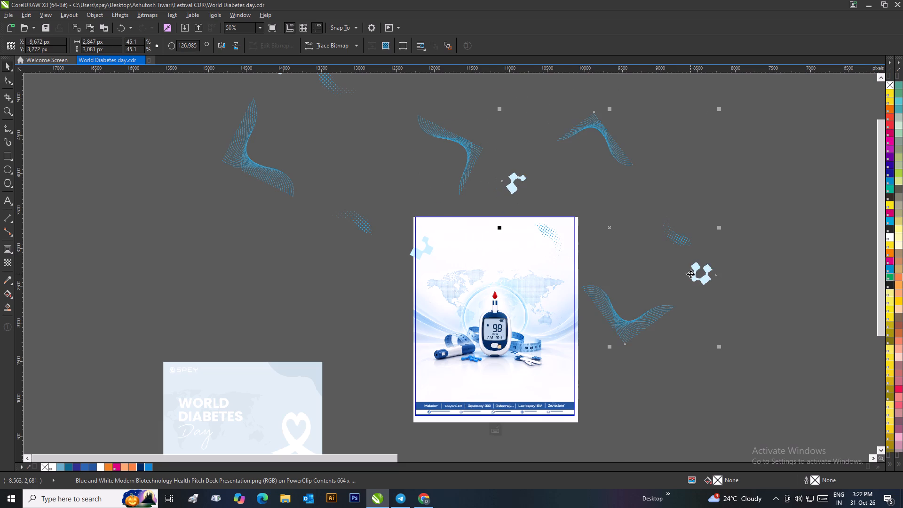
left_click_drag(690, 274, 694, 281)
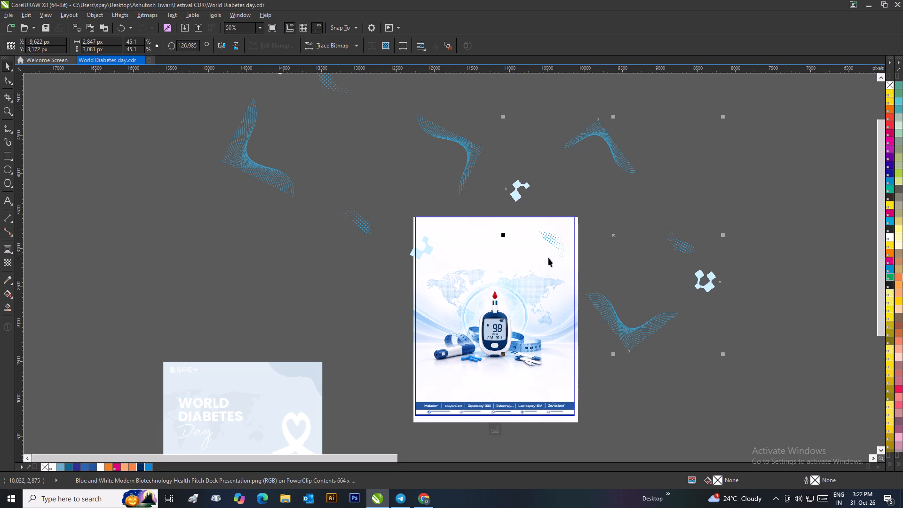
Position the 333.5° pattern image so its light-blue squares sit above the map at the poster's left edge, and finish editing the PowerClip.
left_click(430, 250)
left_click_drag(424, 252, 430, 253)
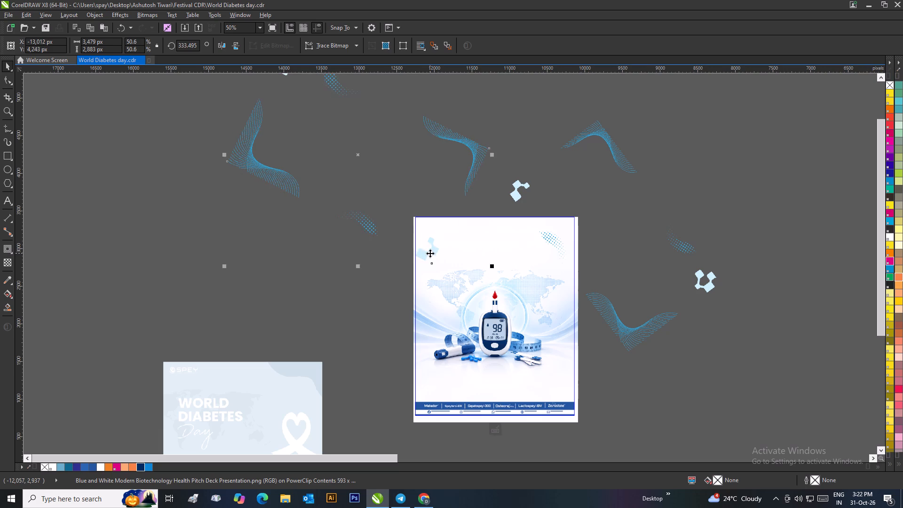
left_click_drag(431, 253, 437, 253)
left_click_drag(437, 252, 435, 261)
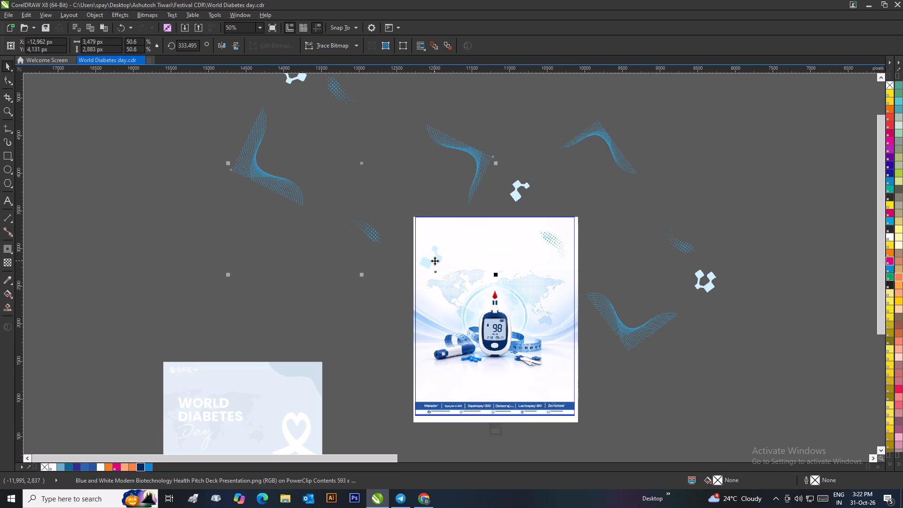
left_click_drag(434, 261, 434, 266)
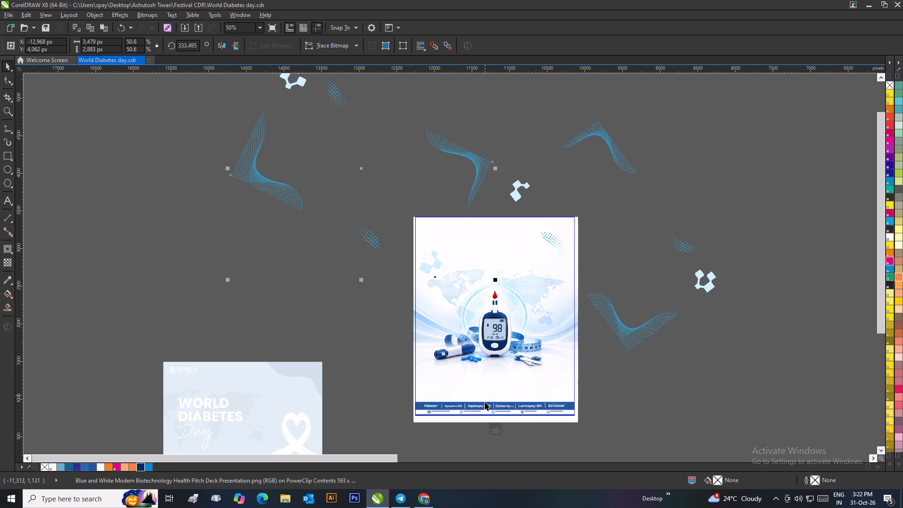
left_click(498, 424)
left_click(614, 395)
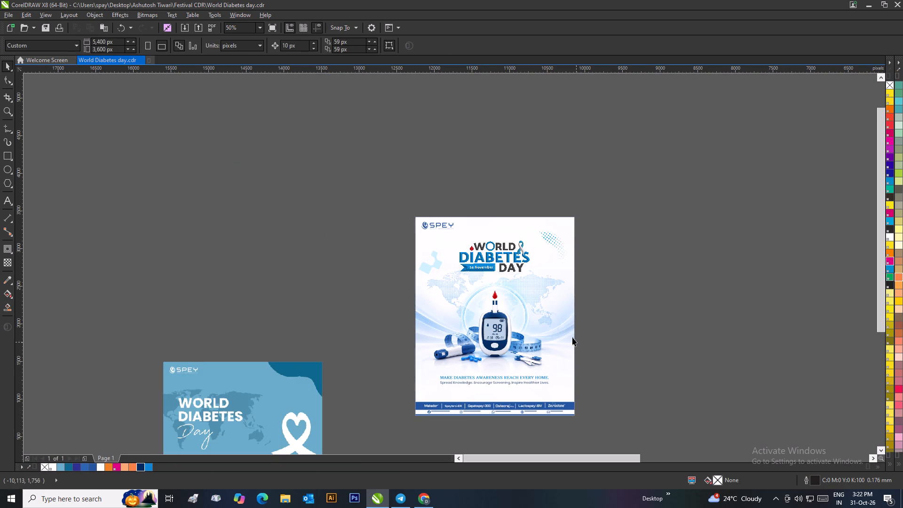
Examine the whole poster composition with its decorations, title and glucometer.
scroll(524, 284, "up", 1)
scroll(501, 254, "down", 1)
scroll(440, 269, "up", 1)
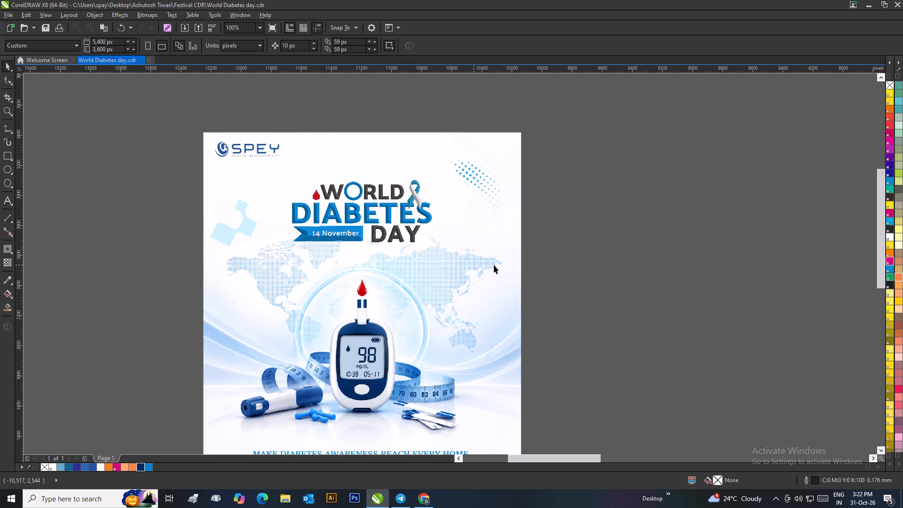
left_click(573, 274)
scroll(563, 255, "down", 1)
scroll(332, 270, "up", 1)
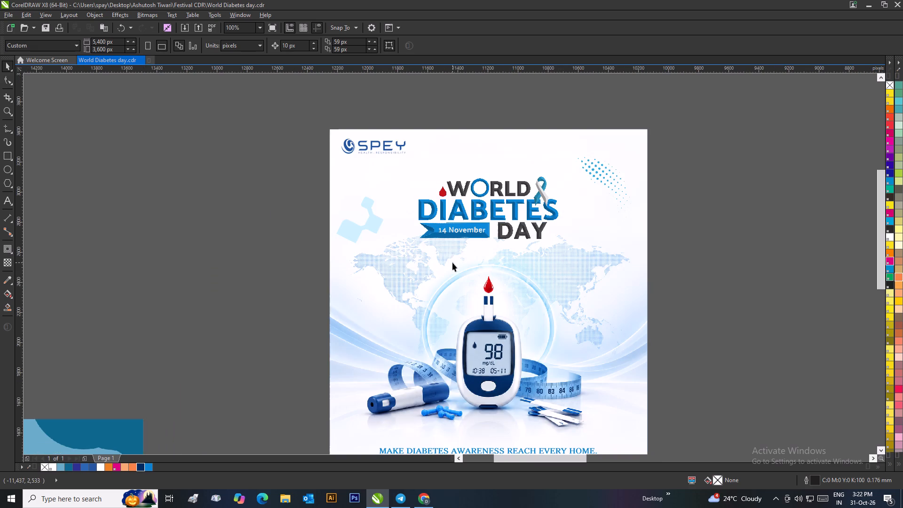
scroll(458, 251, "down", 2)
left_click(538, 287)
Ungroup the tagline text and set the "MAKE DIABETES AWARENESS REACH EVERY HOME." line in Poppins Bold.
scroll(437, 299, "up", 1)
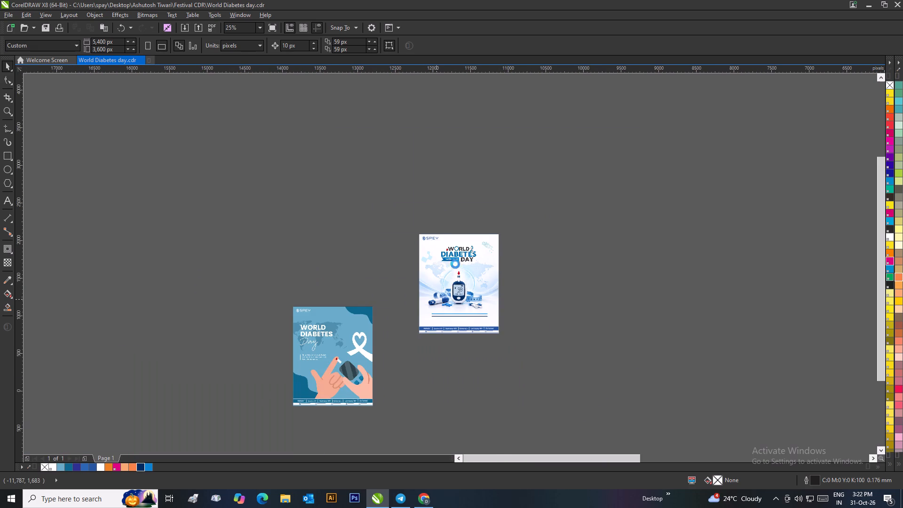
scroll(493, 295, "up", 1)
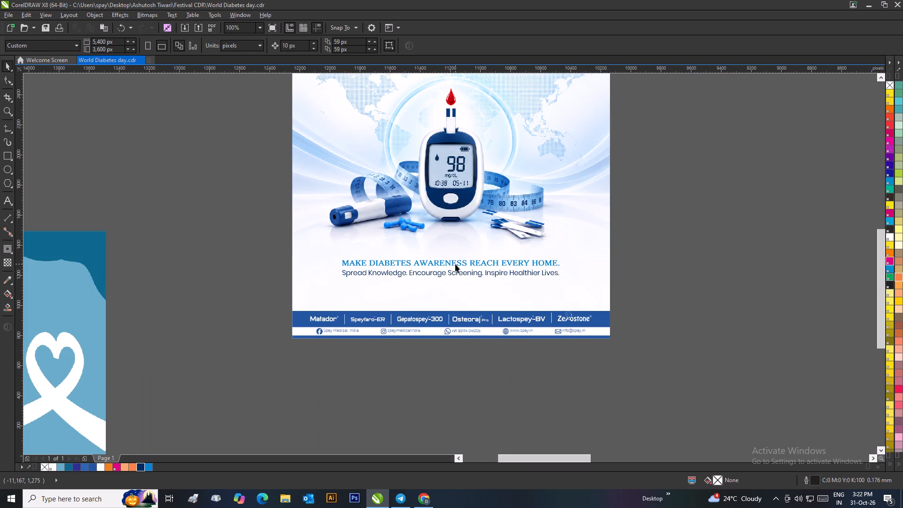
left_click(455, 264)
right_click(392, 260)
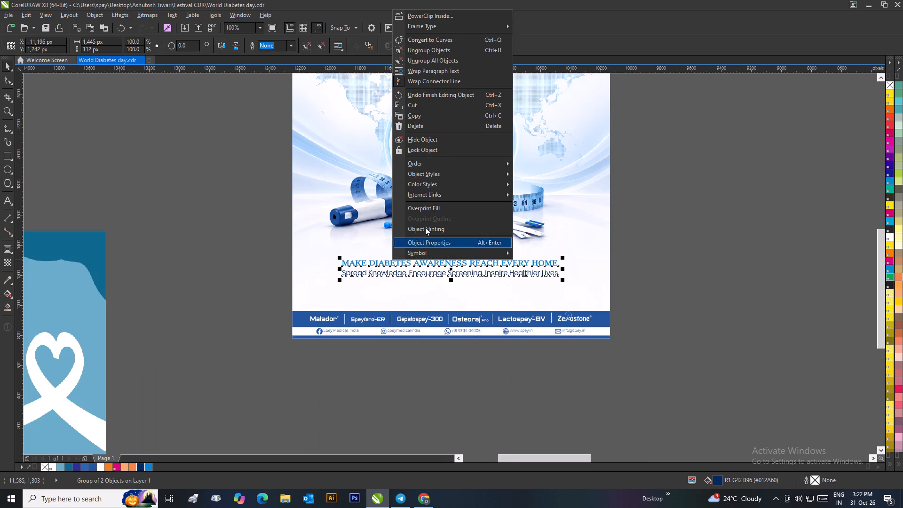
left_click(434, 57)
left_click_drag(705, 183, 705, 189)
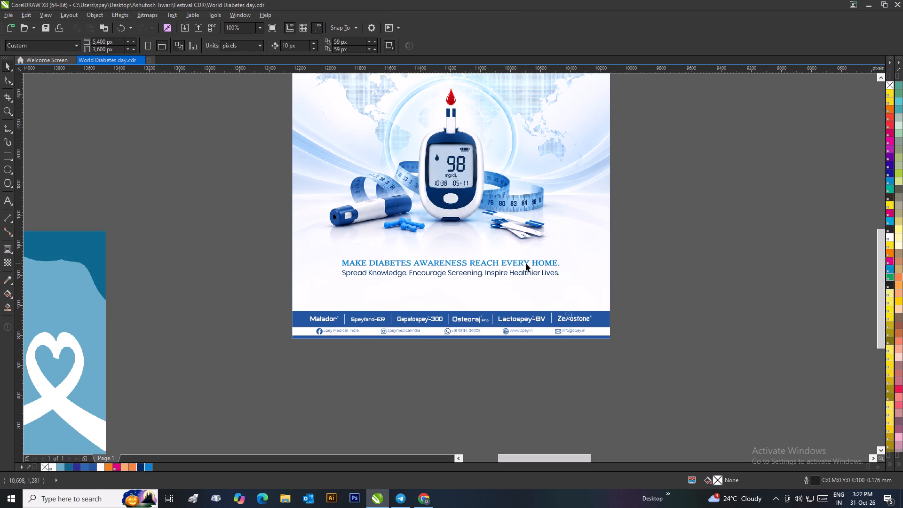
left_click(526, 263)
left_click(288, 43)
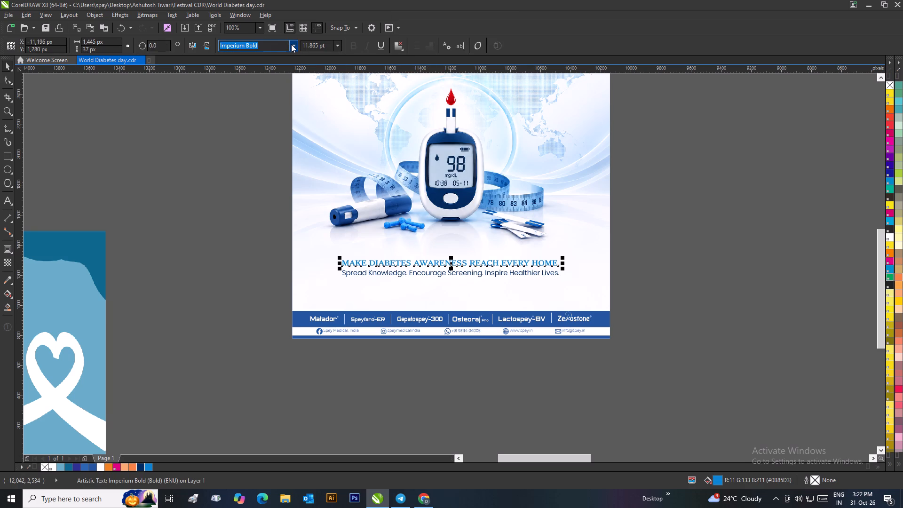
left_click(291, 44)
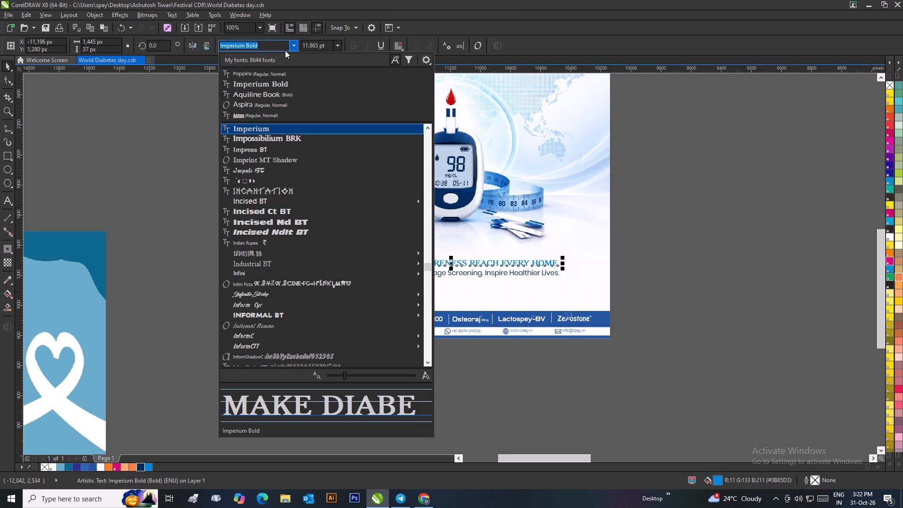
left_click(262, 75)
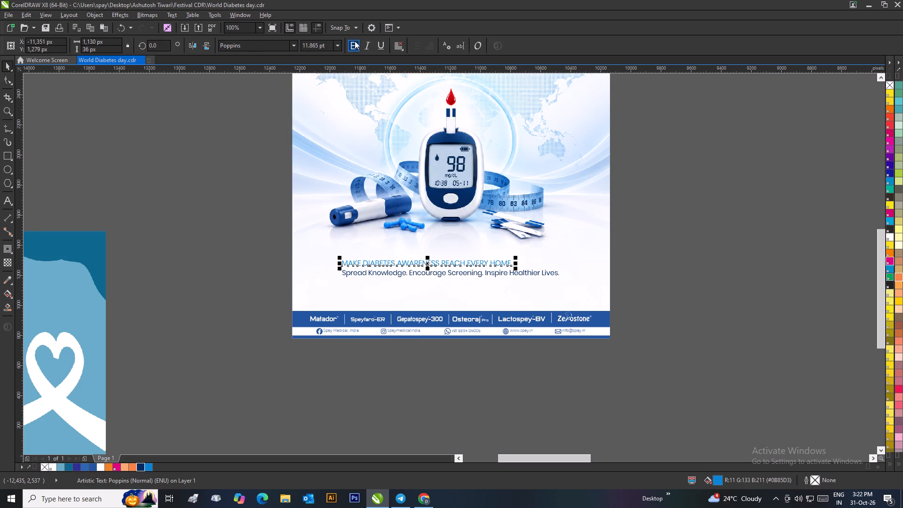
left_click(355, 41)
left_click(692, 212)
Enlarge the blue tagline line proportionally to about 1,450 px wide, matching the width of the line beneath it.
left_click(516, 262)
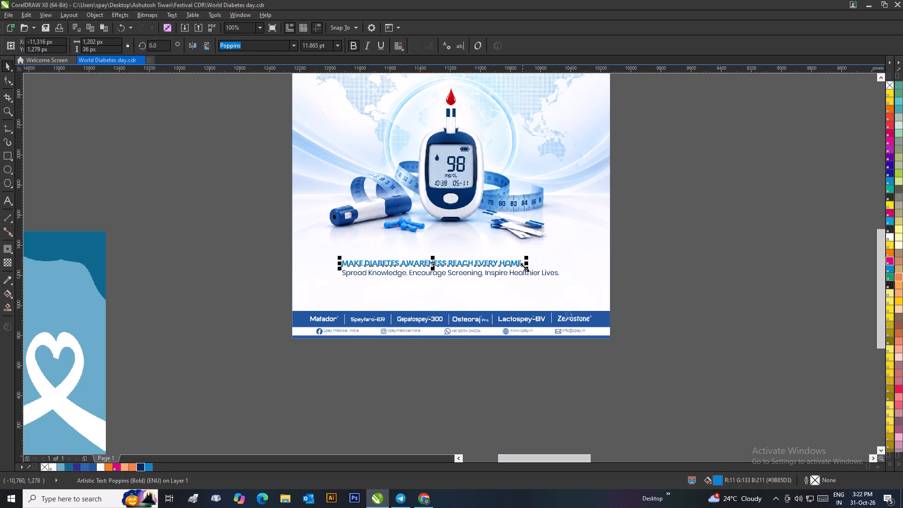
left_click_drag(528, 255, 562, 247)
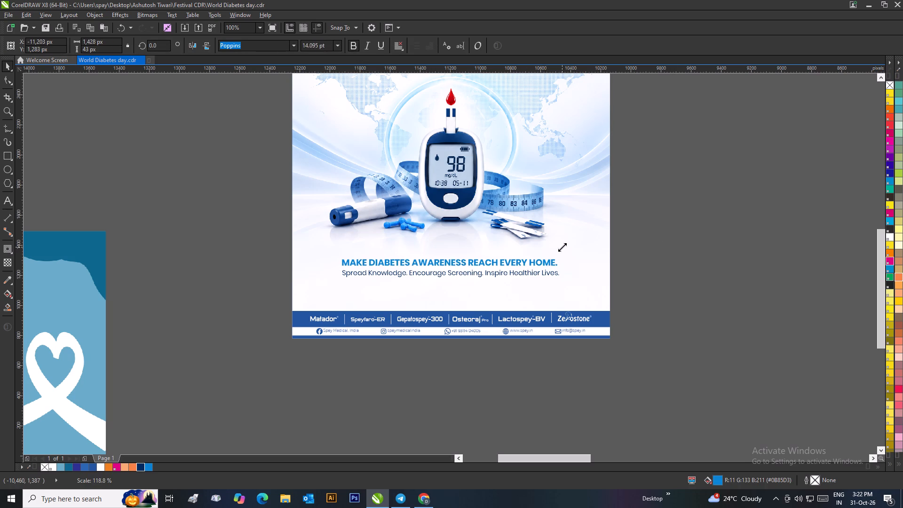
left_click_drag(562, 247, 565, 246)
left_click(674, 245)
Centre-align and group the two tagline lines, then centre the group horizontally on the poster background.
left_click_drag(653, 244, 328, 287)
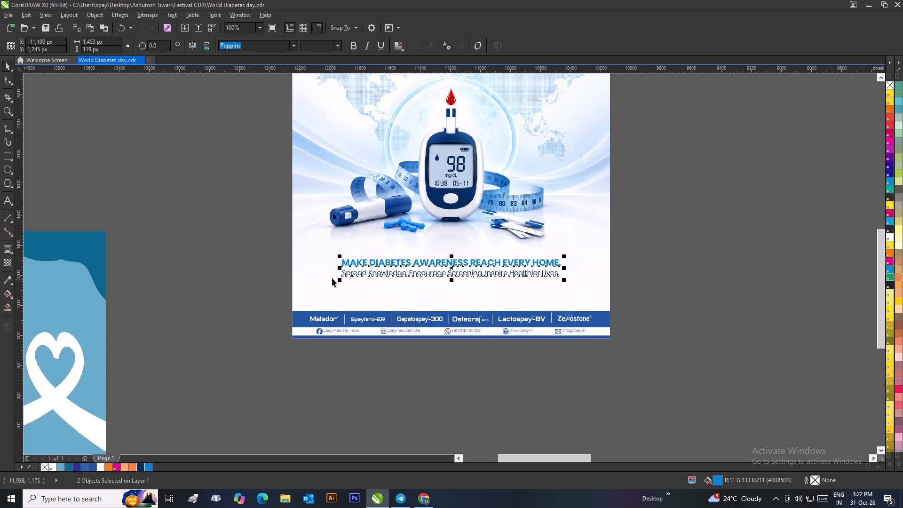
key("c")
key("ctrl+g")
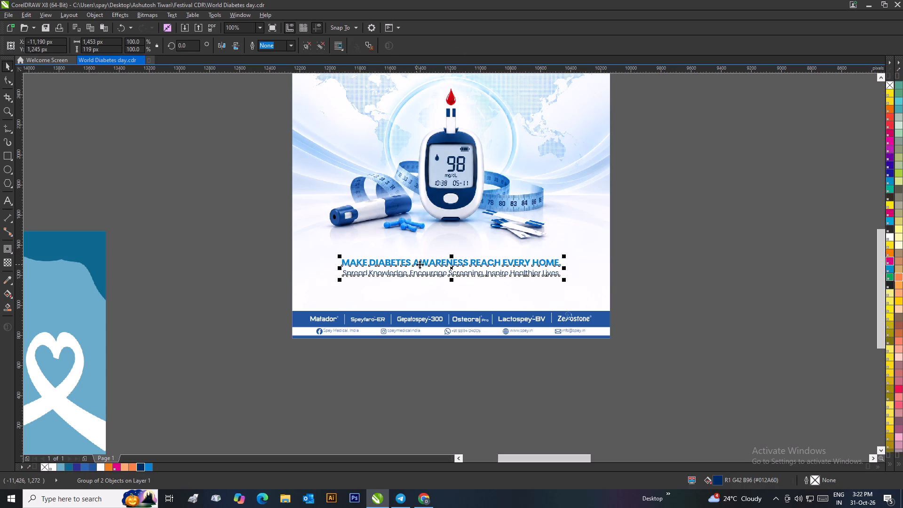
left_click(491, 244, "shift")
key("c")
left_click(625, 239)
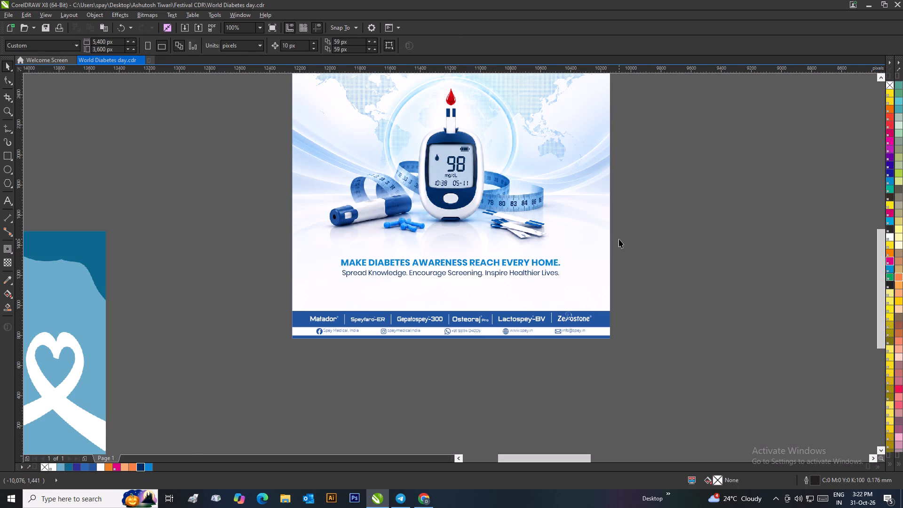
Group all the elements of the glucometer poster together.
scroll(618, 241, "down", 1)
left_click_drag(263, 104, 479, 299)
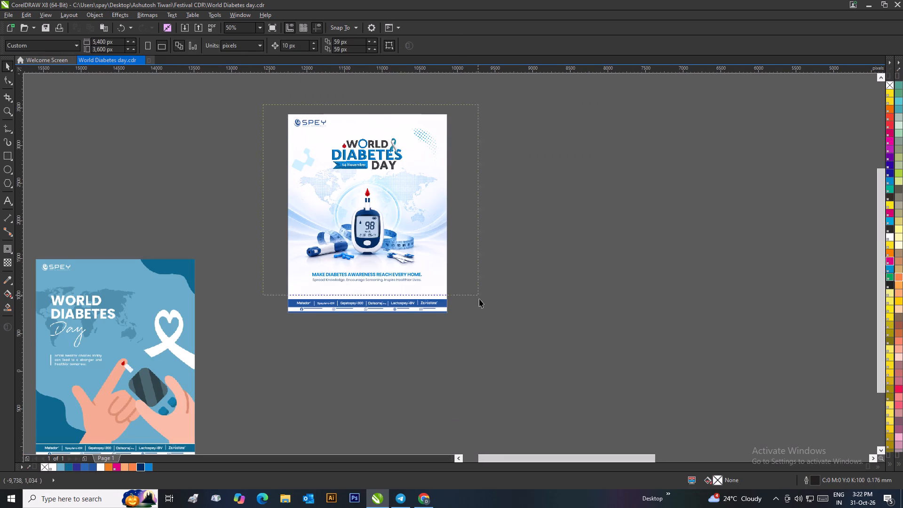
left_click_drag(479, 299, 486, 330)
key("ctrl+g")
left_click(501, 280)
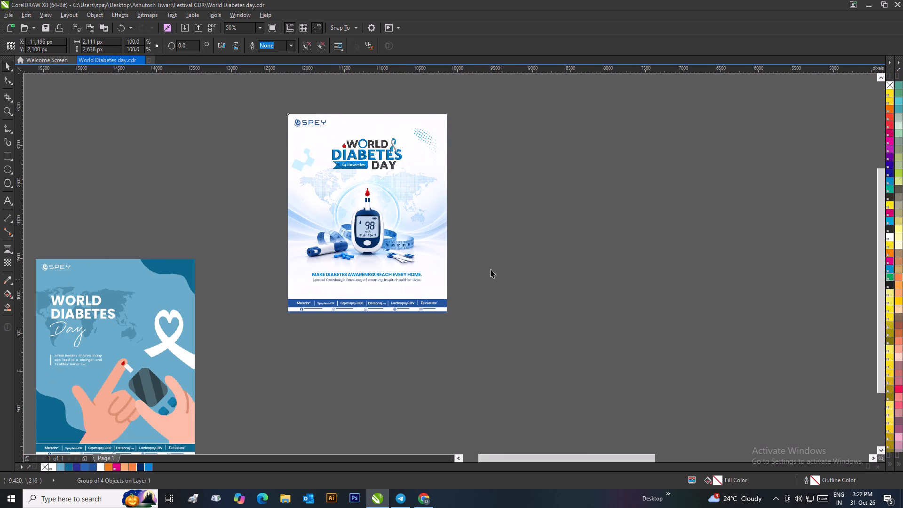
Copy the grouped poster and paste it centred on the page of a new document.
left_click(364, 223)
right_click(364, 223)
left_click(401, 327)
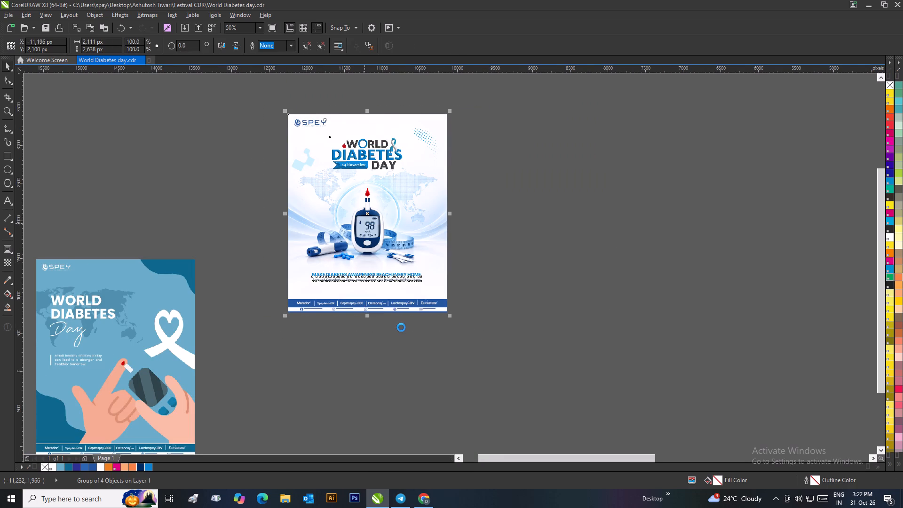
left_click(457, 286)
scroll(384, 260, "up", 1)
scroll(450, 264, "down", 1)
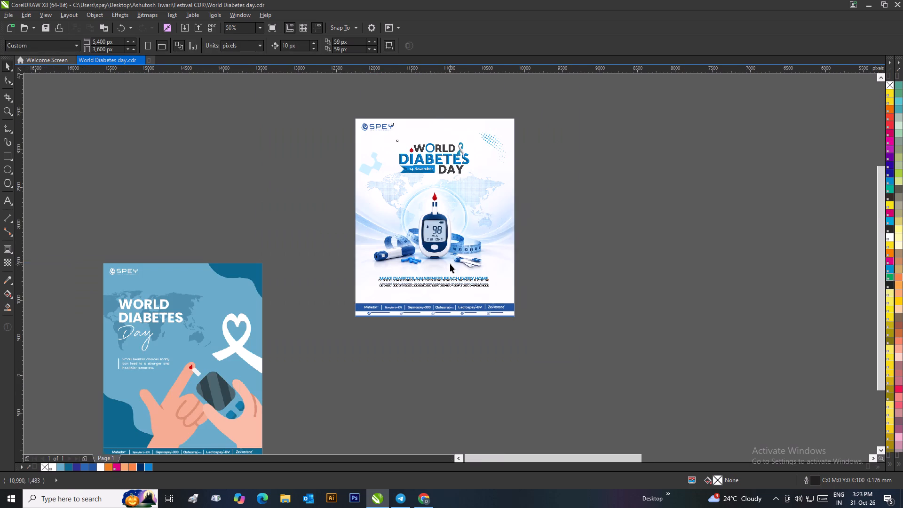
left_click(450, 264)
right_click(450, 264)
left_click(473, 121)
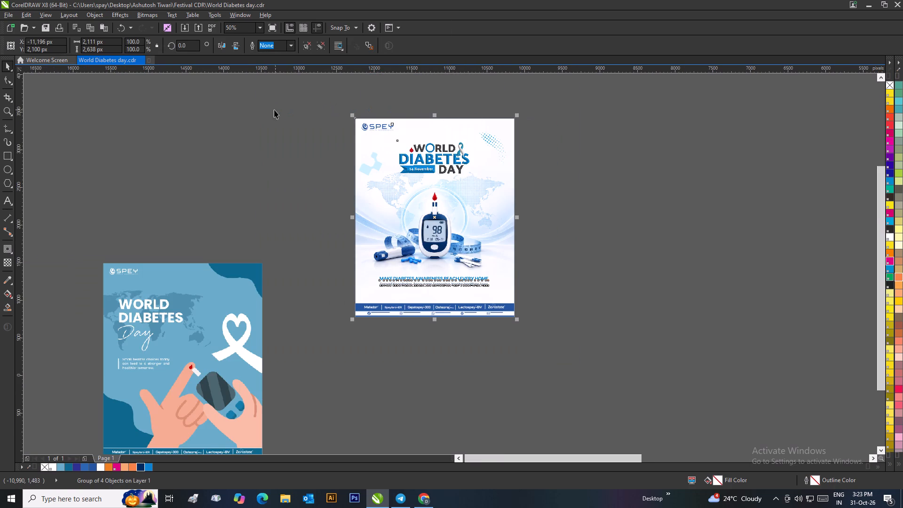
left_click(271, 109)
key("ctrl+n")
scroll(265, 127, "down", 2)
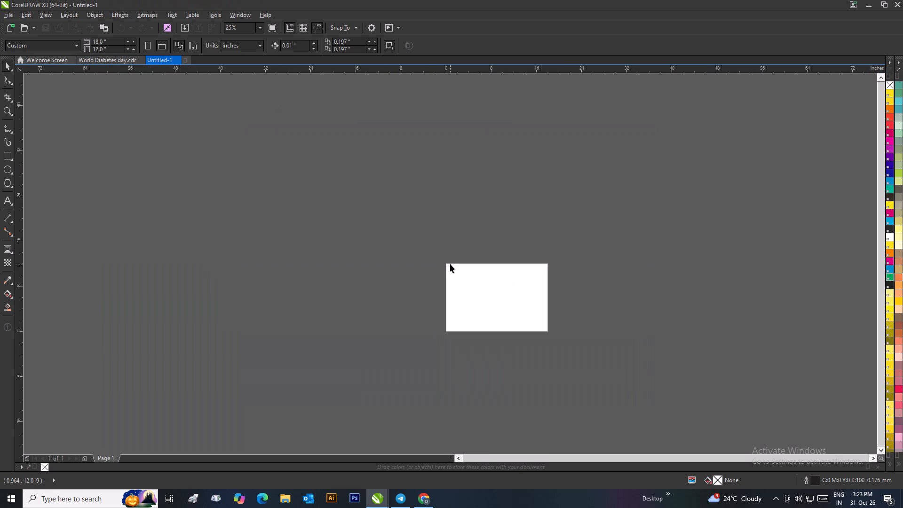
key("ctrl+v")
key("p")
scroll(510, 303, "up", 1)
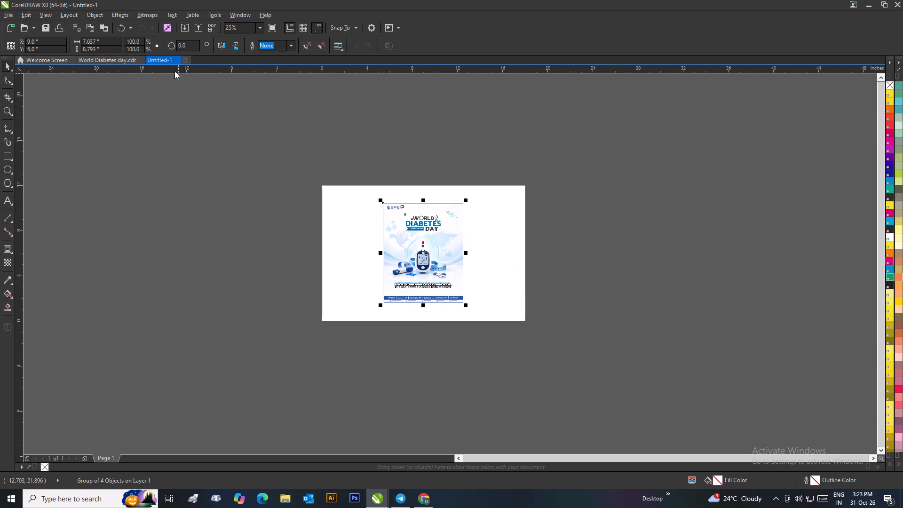
Set the new document's page width to the poster's 7.037 in, and enter 8/793 as the page height.
left_click_drag(105, 42, 79, 42)
key("ctrl+v")
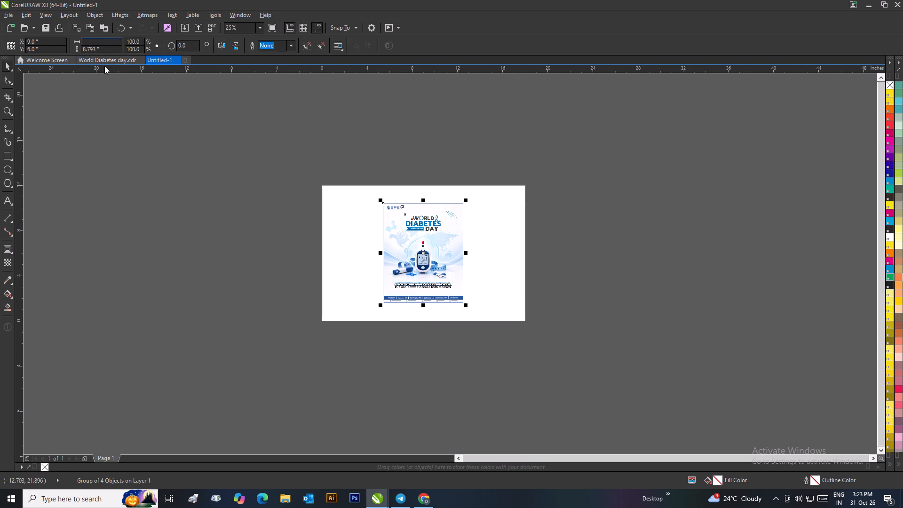
key("ctrl+z")
key("ctrl+c")
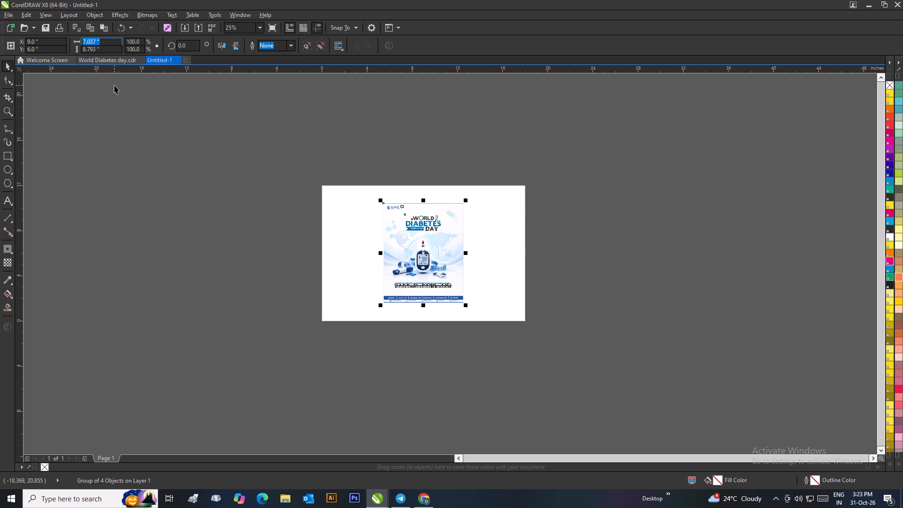
left_click(114, 86)
left_click_drag(114, 42, 94, 43)
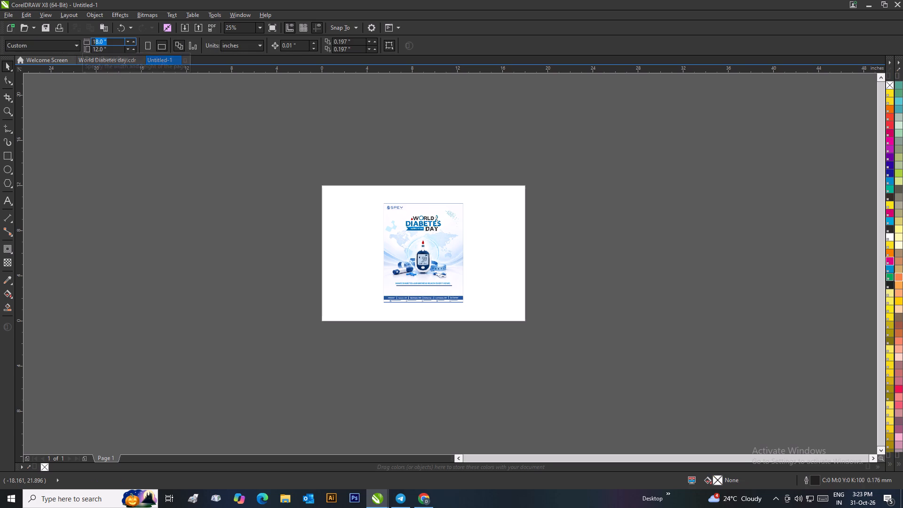
key("BackSpace")
key("BackSpace")
key("ctrl+v")
key("Tab")
key("BackSpace")
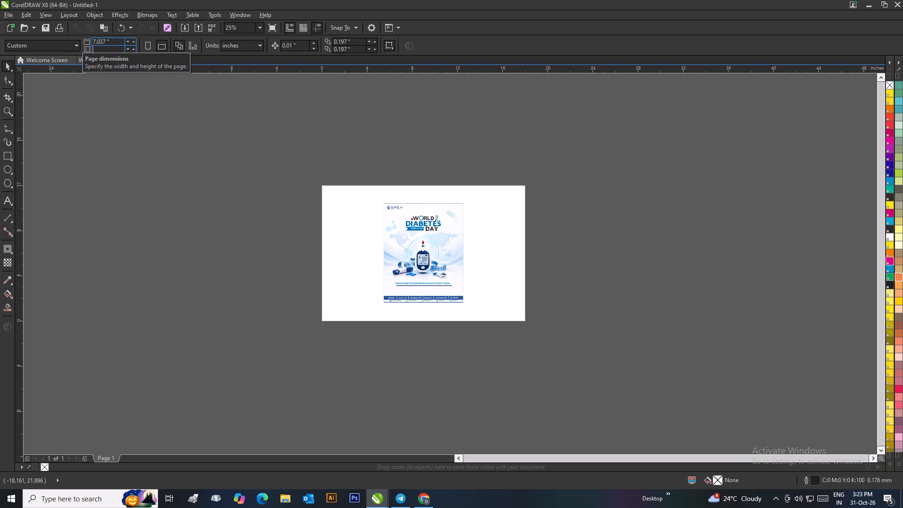
type("8/793")
key("Return")
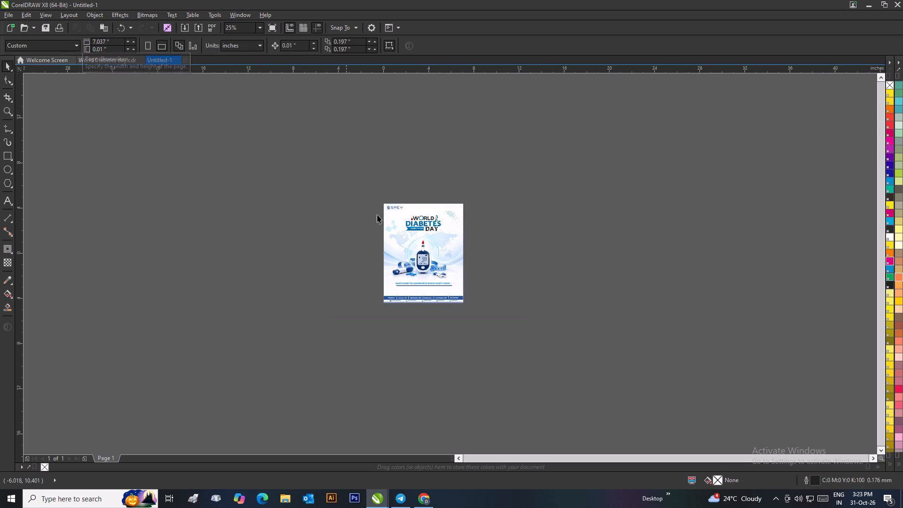
Centre the grouped poster on the resized page.
left_click(475, 250)
left_click(445, 248)
key("p")
left_click(509, 247)
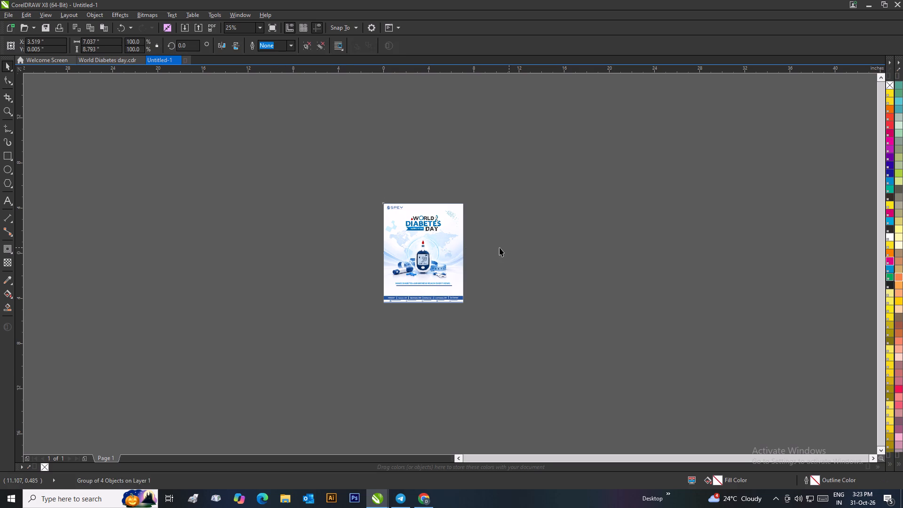
scroll(425, 248, "up", 1)
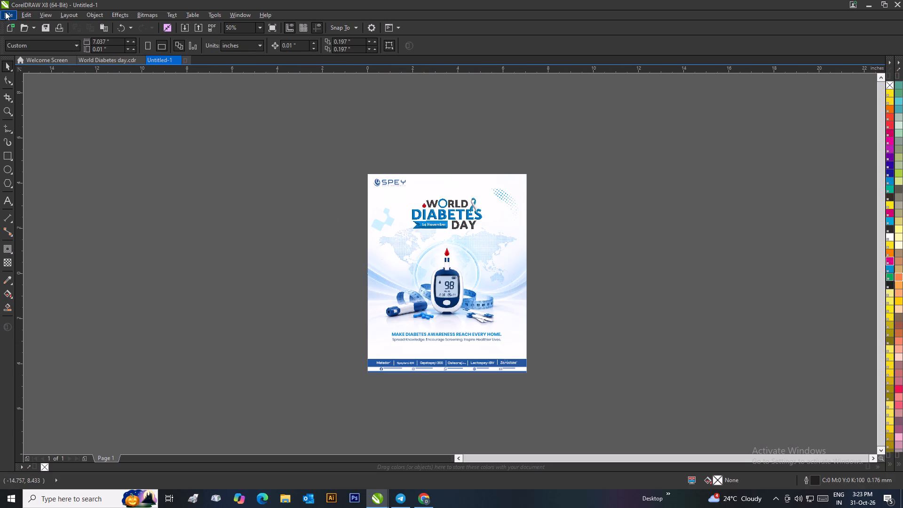
Export the current document as a PDF/X-1a file named World Diabetes day in the personal folder on the desktop.
left_click(8, 12)
left_click(34, 169)
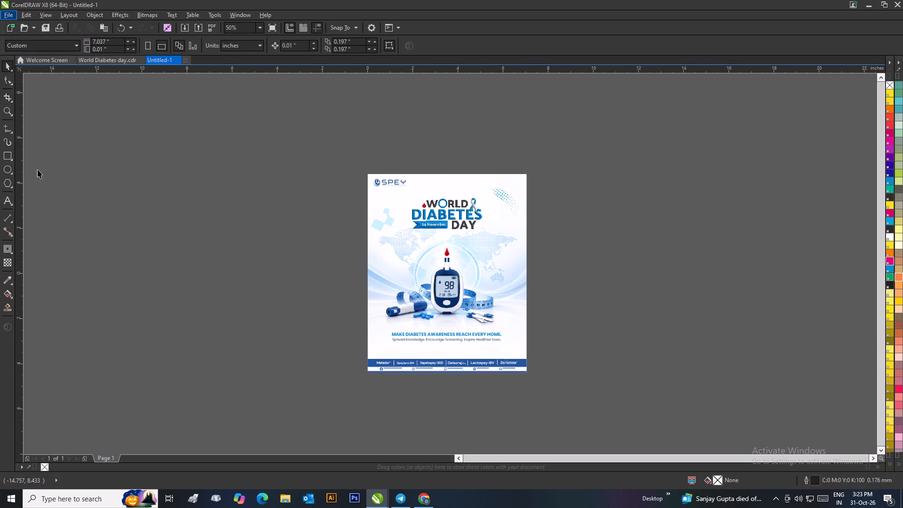
key("BackSpace")
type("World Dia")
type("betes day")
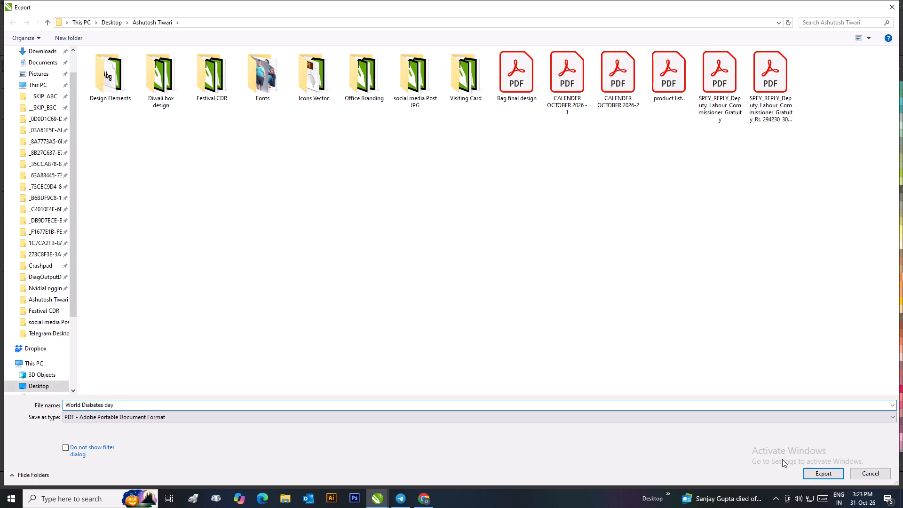
left_click(812, 474)
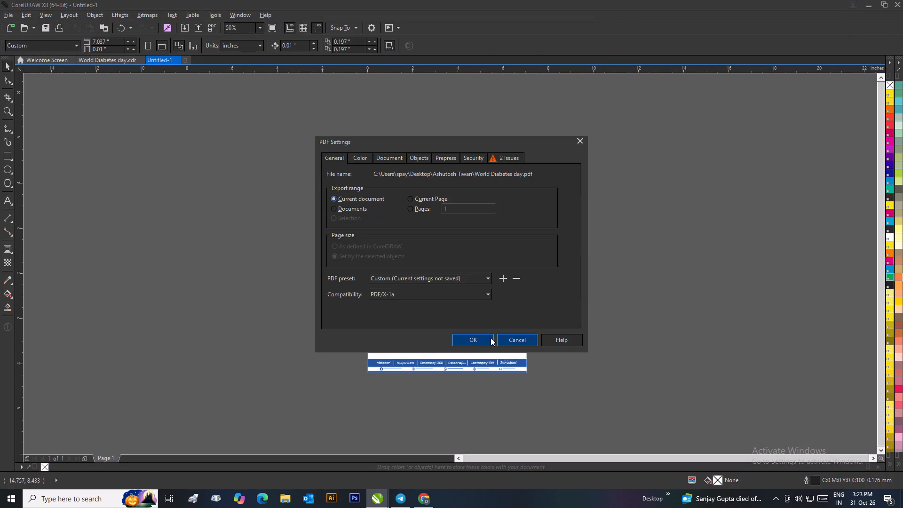
left_click(489, 338)
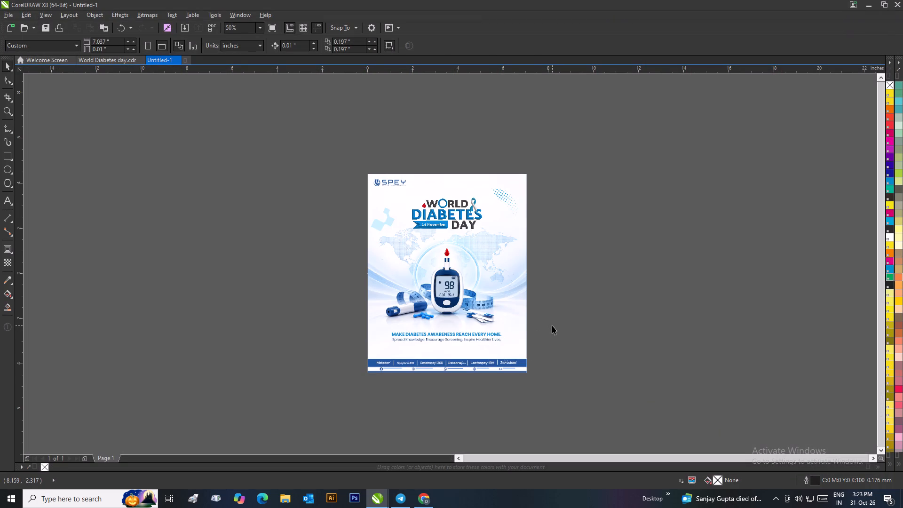
left_click(552, 325)
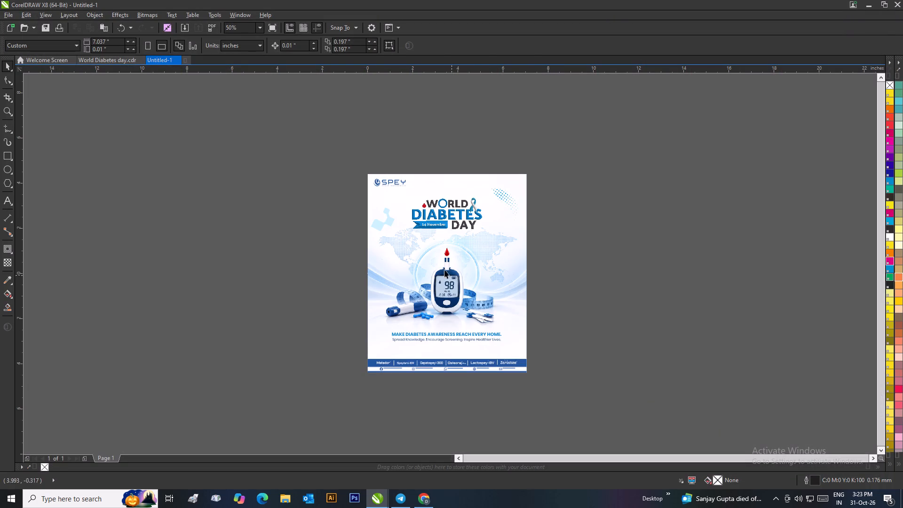
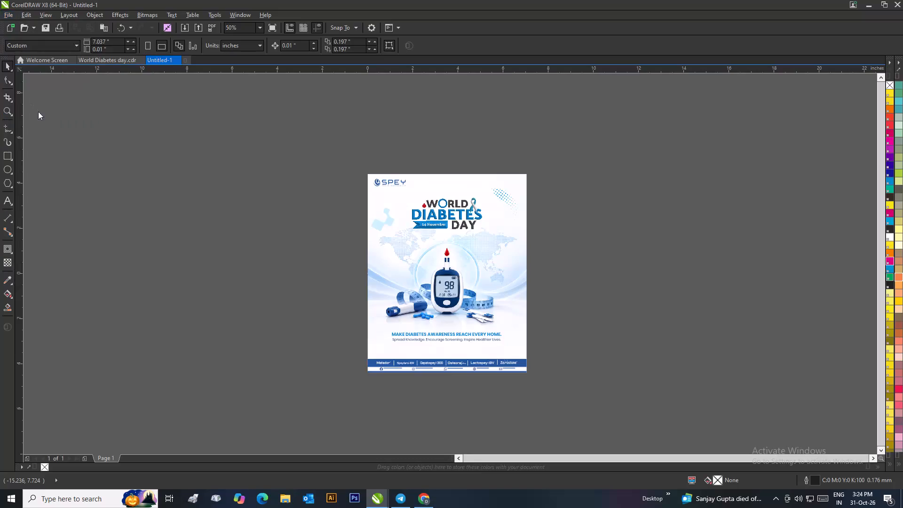
Save the new poster document as a CDR drawing named World Diabetes day in the current folder.
key("BackSpace")
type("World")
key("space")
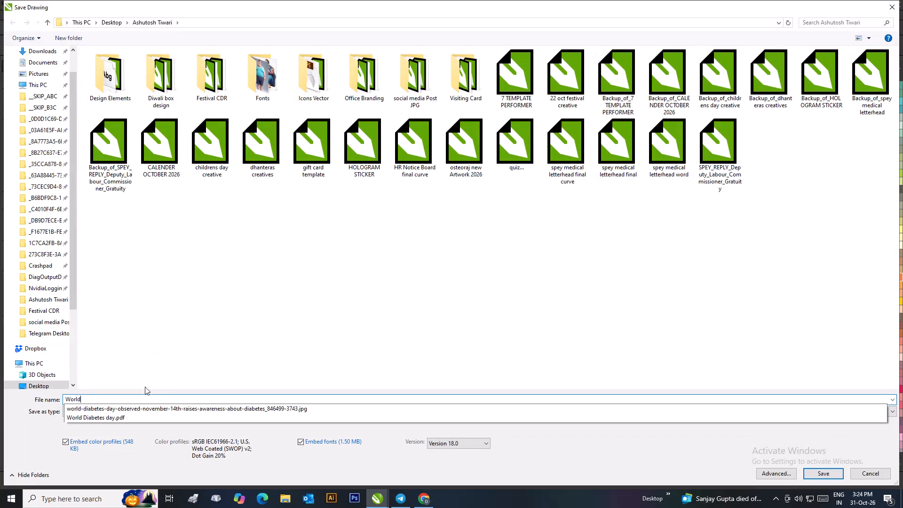
left_click(113, 408)
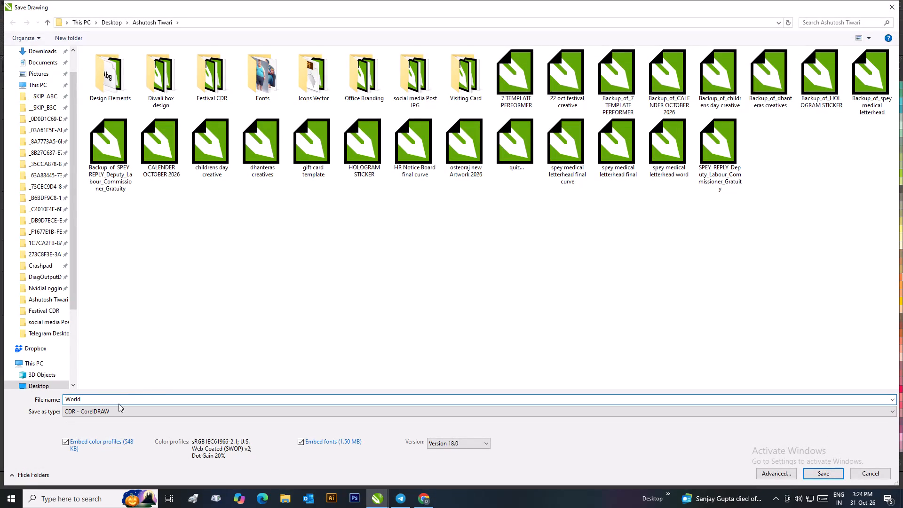
left_click(137, 396)
key("BackSpace")
key("BackSpace")
key("BackSpace")
key("BackSpace")
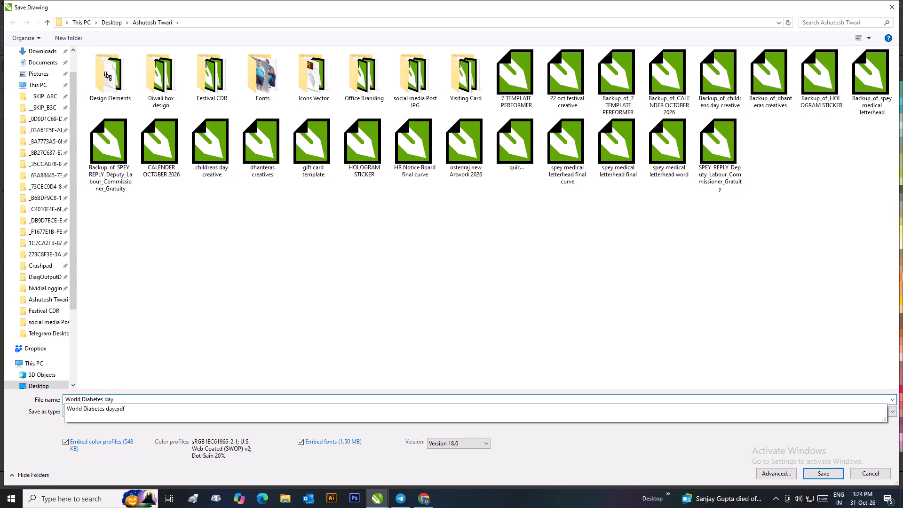
left_click(816, 473)
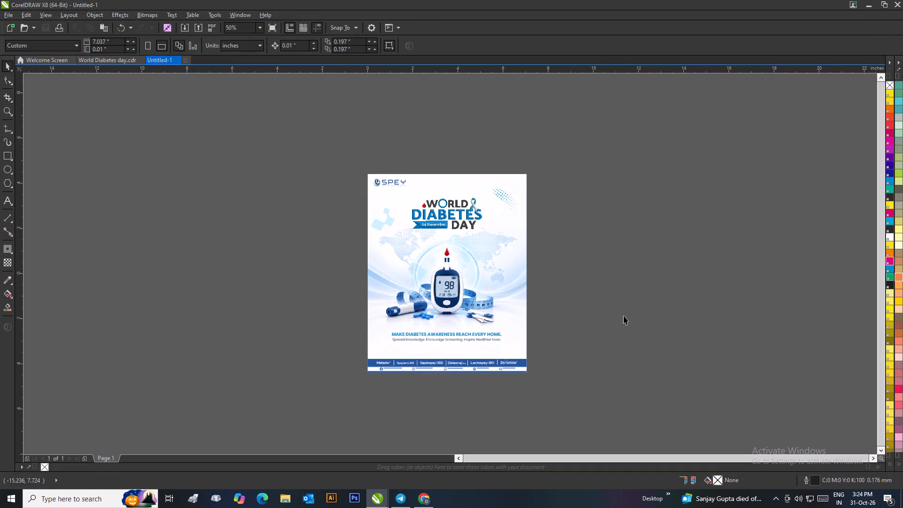
left_click(237, 131)
Export the poster page in JPG - JPEG Bitmaps format with the file name World Diabetes day.
left_click(4, 13)
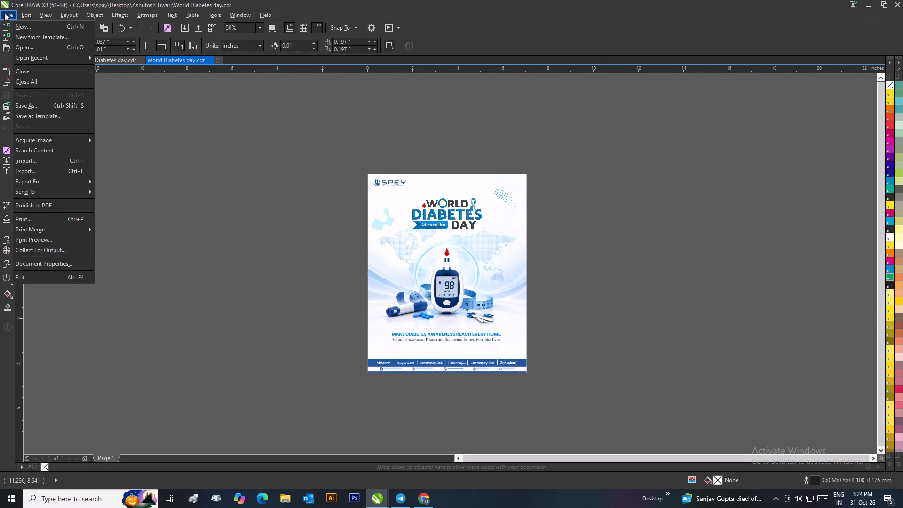
left_click(37, 169)
left_click(142, 416)
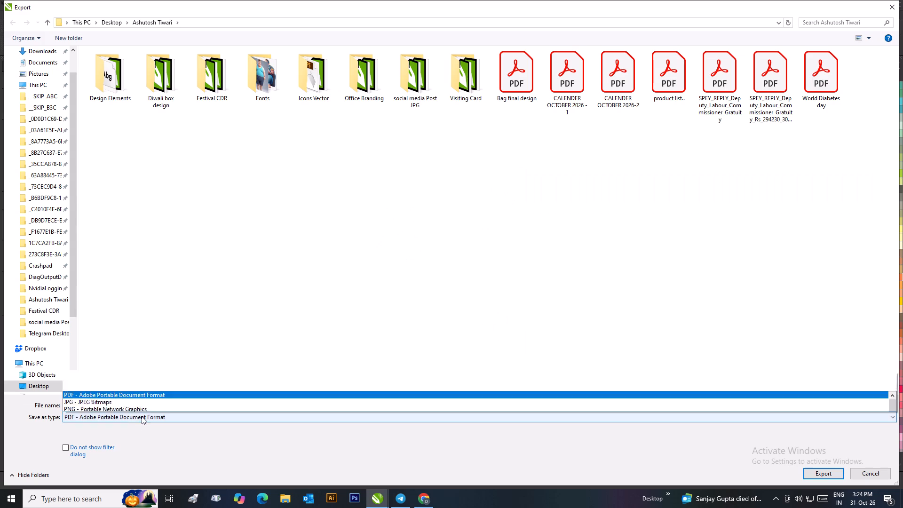
left_click(86, 212)
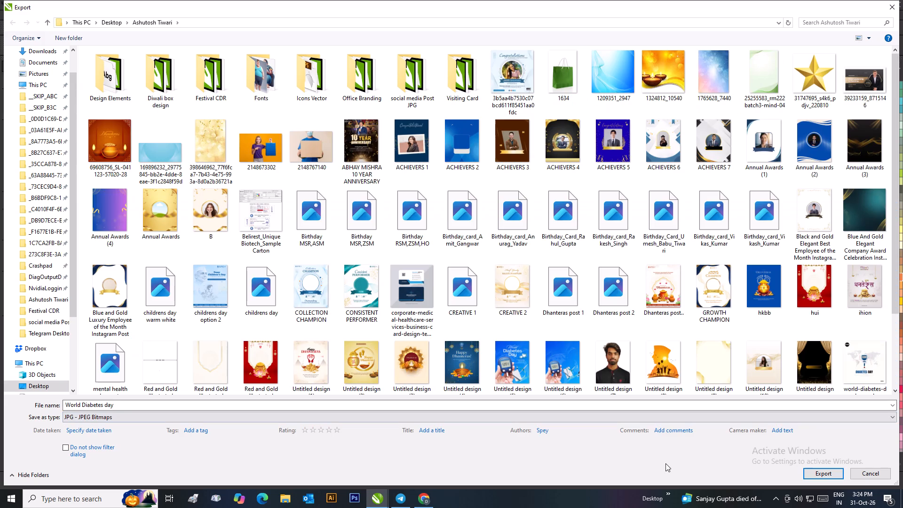